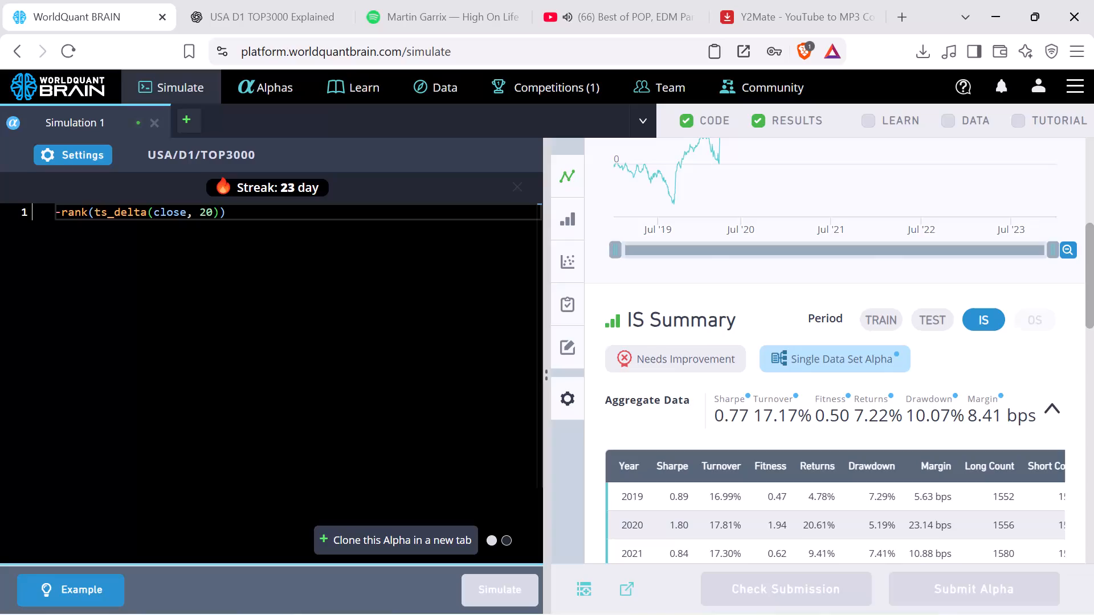
Set Simulation 1's neutralization to Subindustry, apply the settings and rerun the simulation.
{"action": "scroll", "coordinate": [820, 356], "scroll_direction": "down", "scroll_amount": 1}
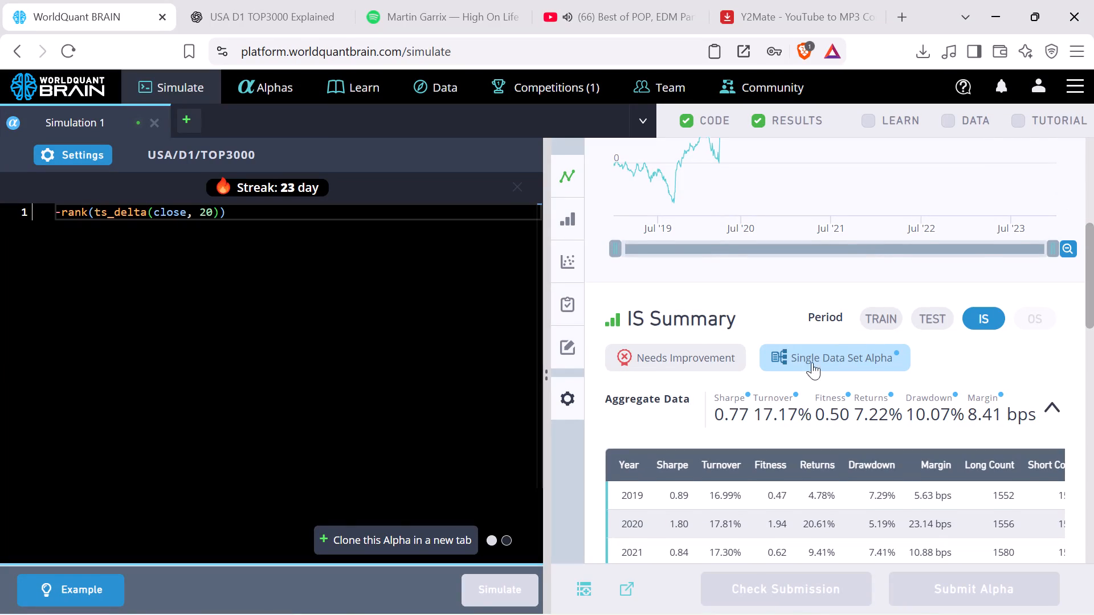
{"action": "scroll", "coordinate": [812, 362], "scroll_direction": "down", "scroll_amount": 2}
{"action": "scroll", "coordinate": [785, 363], "scroll_direction": "up", "scroll_amount": 4}
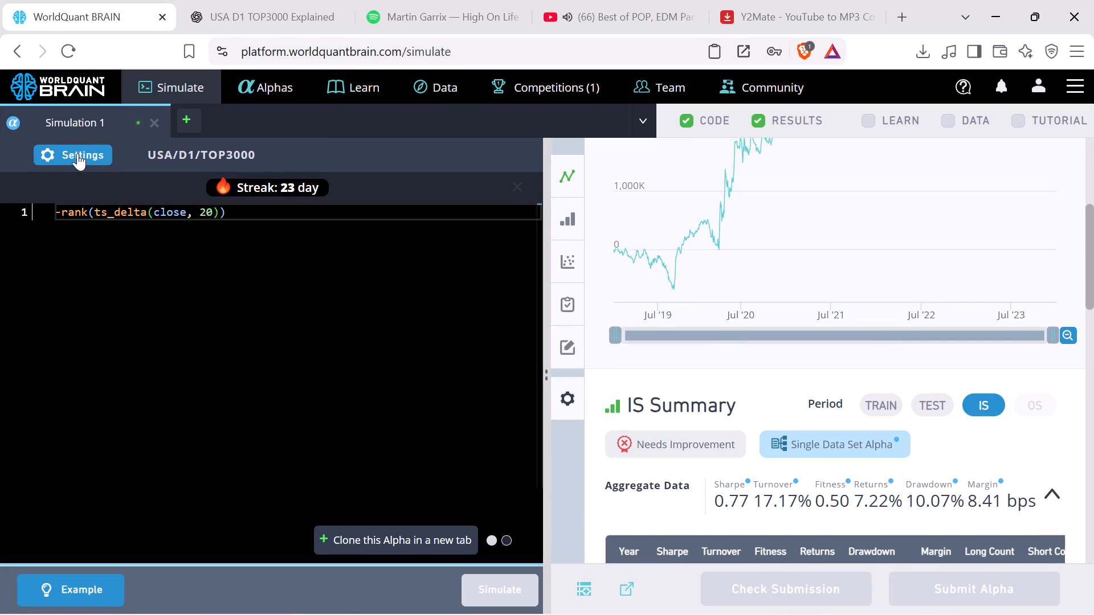
{"action": "left_click", "coordinate": [78, 154]}
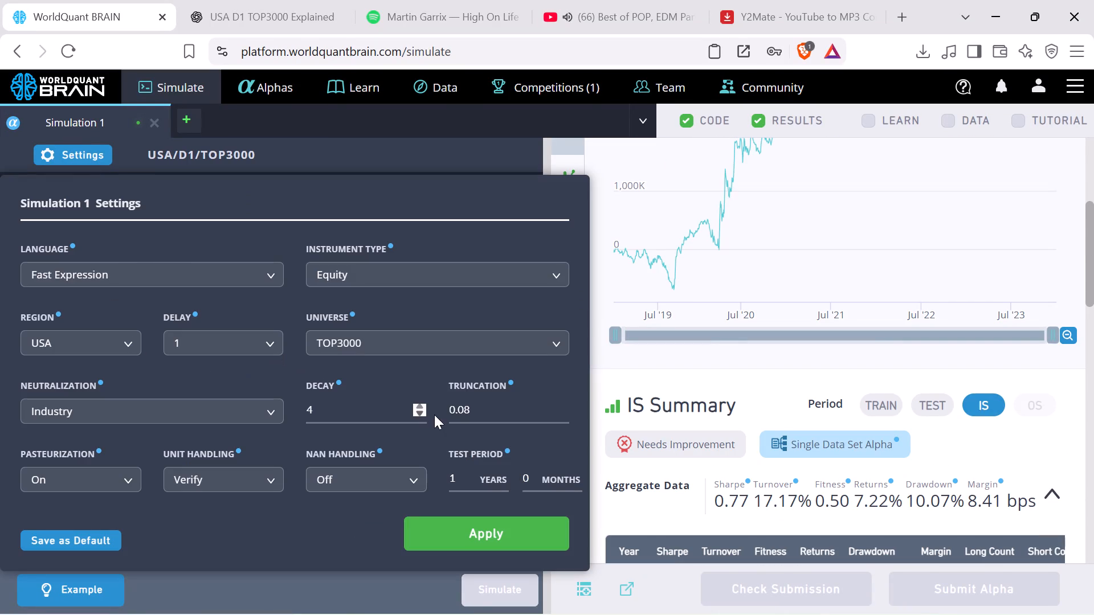
{"action": "left_click", "coordinate": [202, 411]}
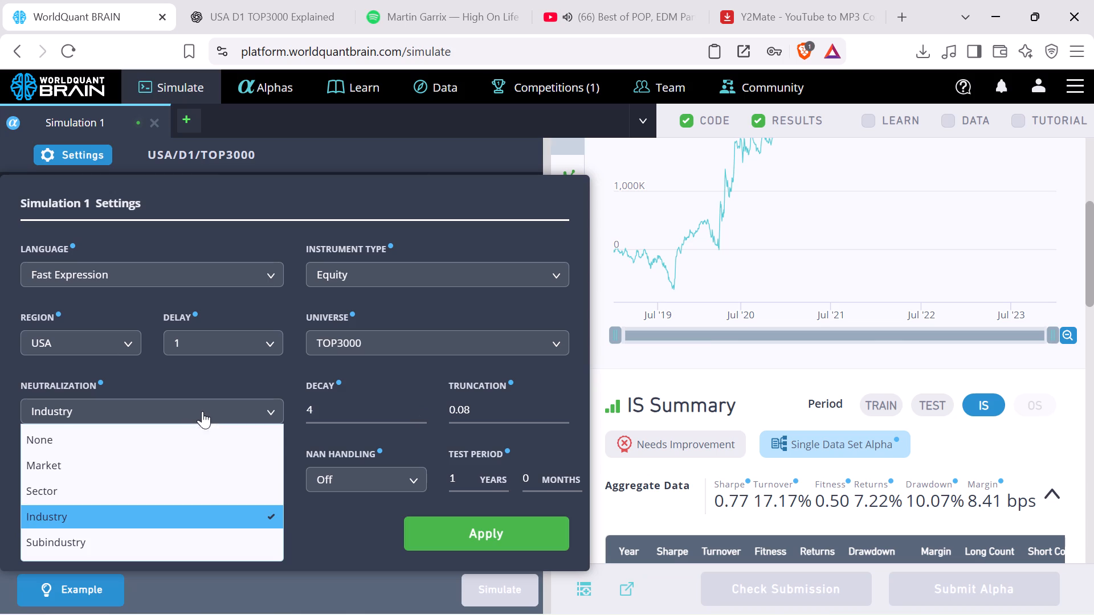
{"action": "left_click", "coordinate": [213, 527]}
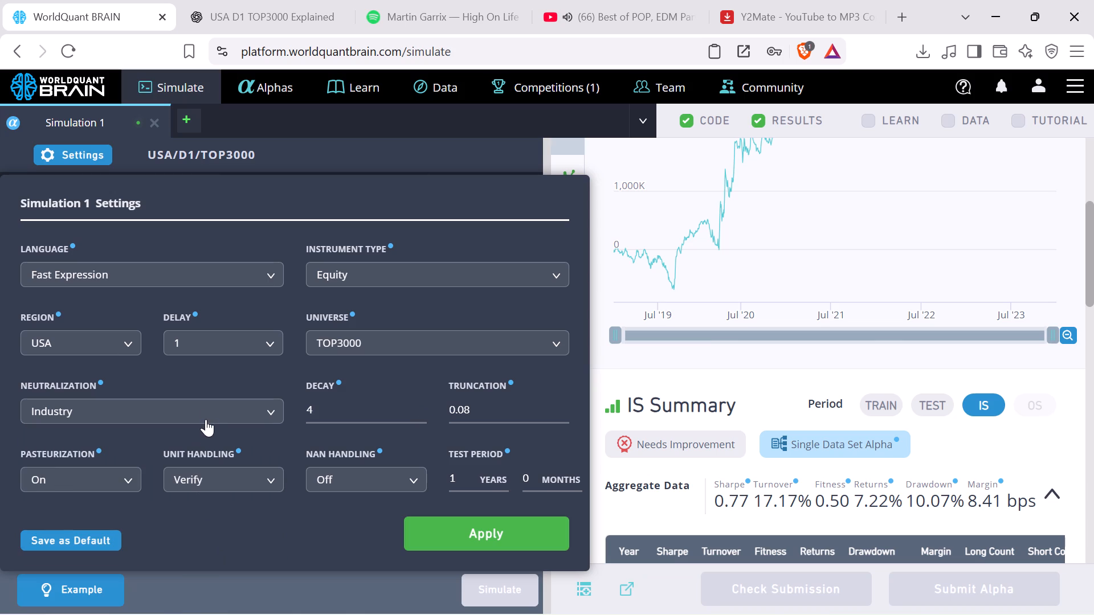
{"action": "left_click", "coordinate": [206, 419]}
{"action": "left_click", "coordinate": [202, 534]}
{"action": "left_click", "coordinate": [421, 533]}
{"action": "left_click", "coordinate": [504, 591]}
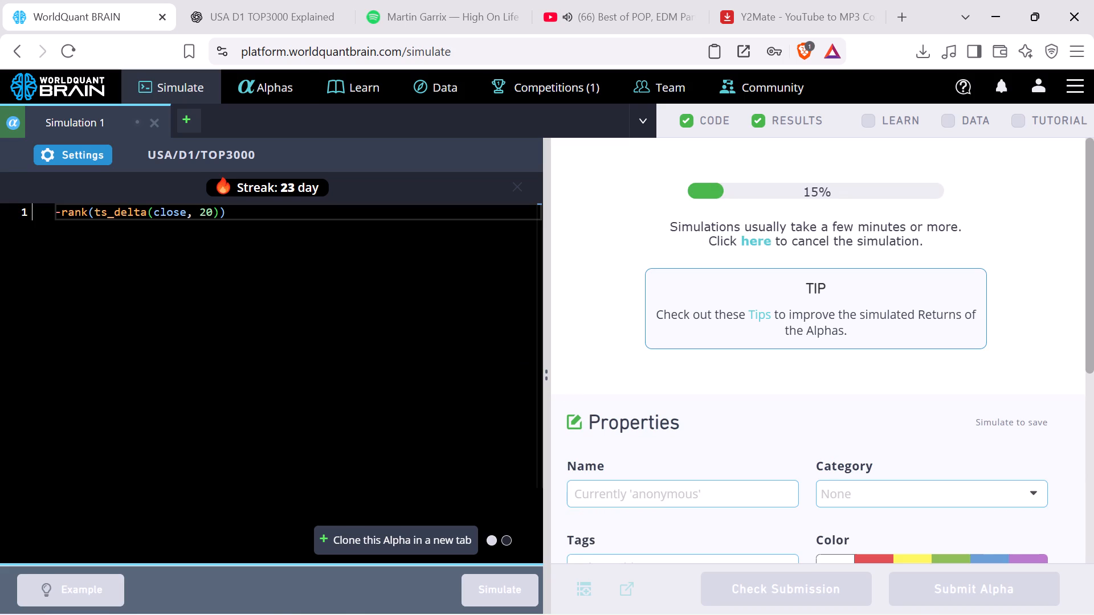
Review the unsubmitted alphas list, examining the Sharpe and Returns figures on pages 1 and 2.
{"action": "left_click", "coordinate": [267, 93]}
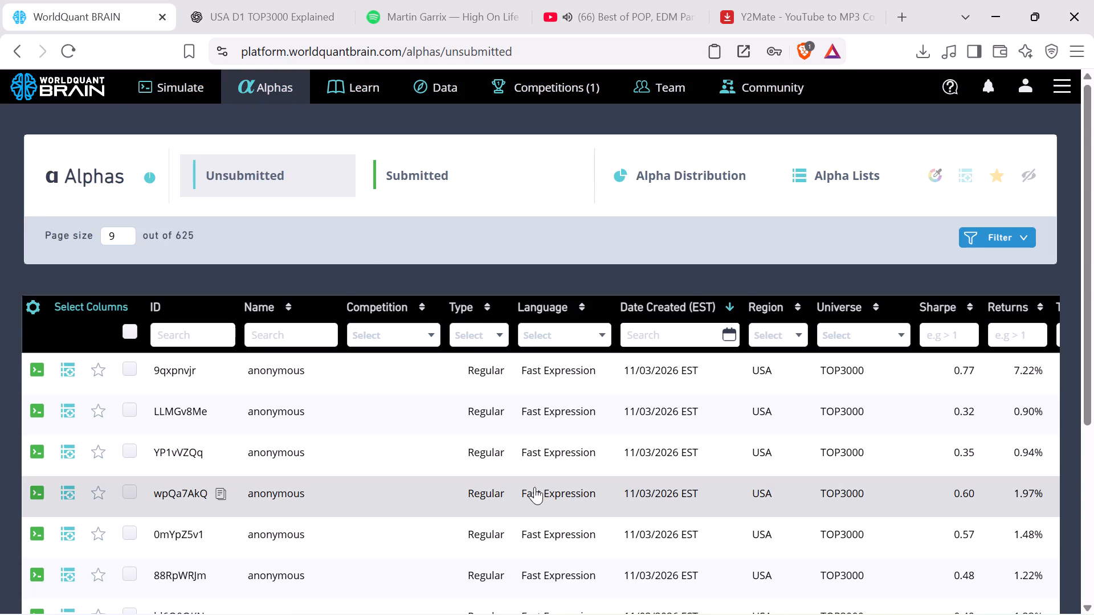
{"action": "scroll", "coordinate": [640, 438], "scroll_direction": "down", "scroll_amount": 1}
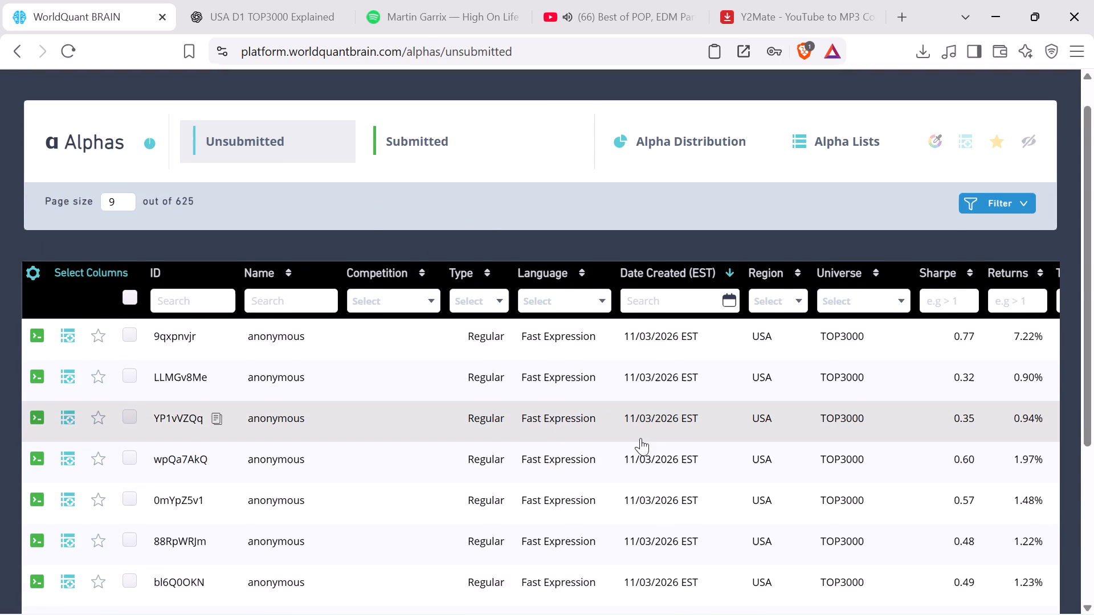
{"action": "scroll", "coordinate": [640, 438], "scroll_direction": "down", "scroll_amount": 2}
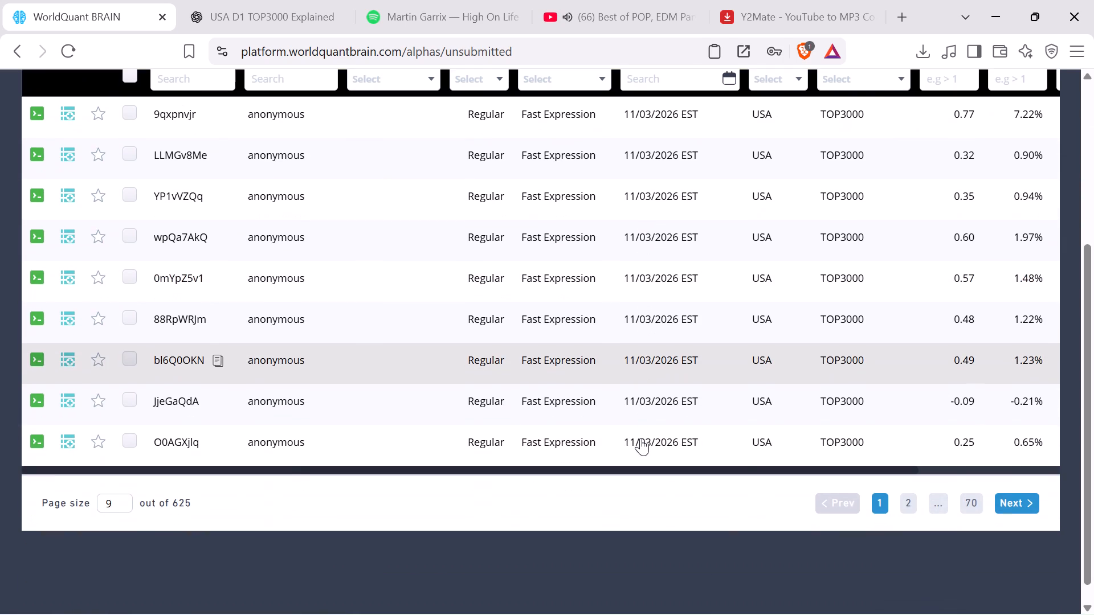
{"action": "scroll", "coordinate": [640, 438], "scroll_direction": "down", "scroll_amount": 2}
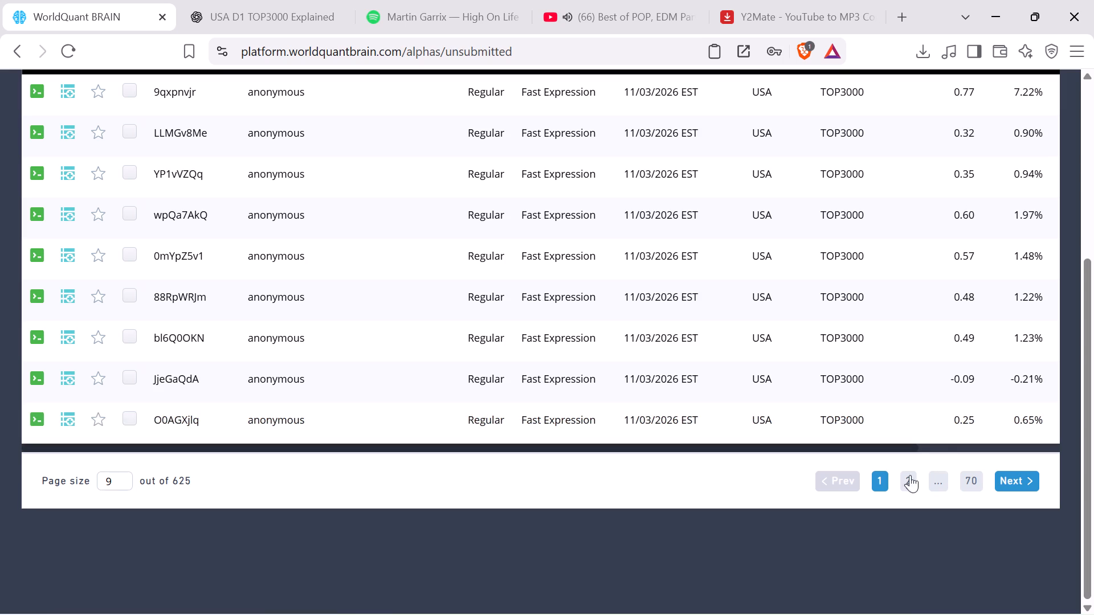
{"action": "scroll", "coordinate": [805, 464], "scroll_direction": "up", "scroll_amount": 4}
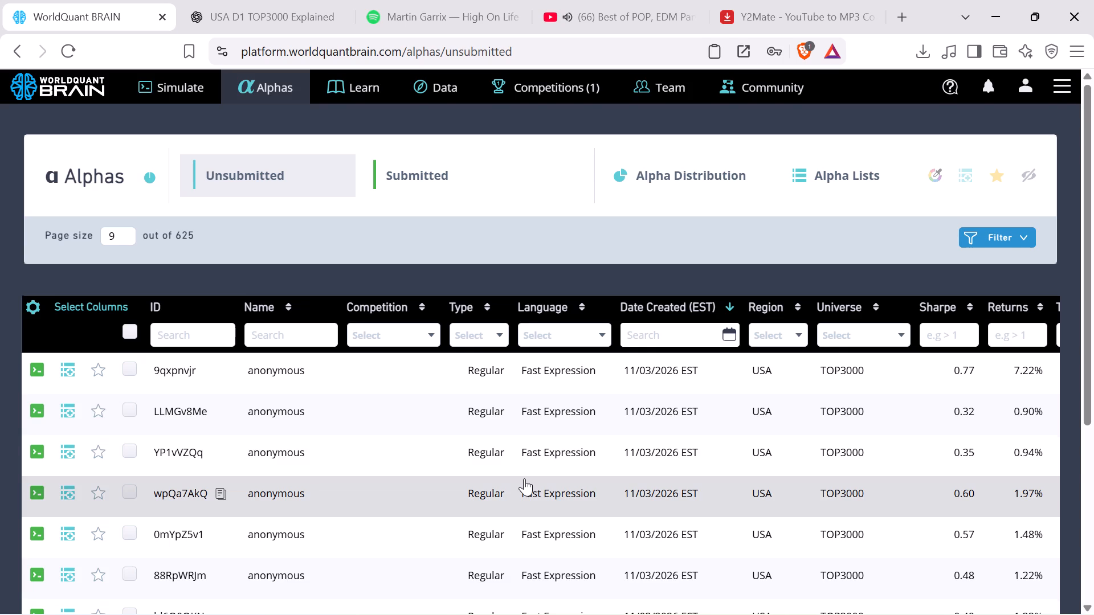
{"action": "scroll", "coordinate": [524, 478], "scroll_direction": "down", "scroll_amount": 1}
{"action": "scroll", "coordinate": [485, 331], "scroll_direction": "down", "scroll_amount": 1}
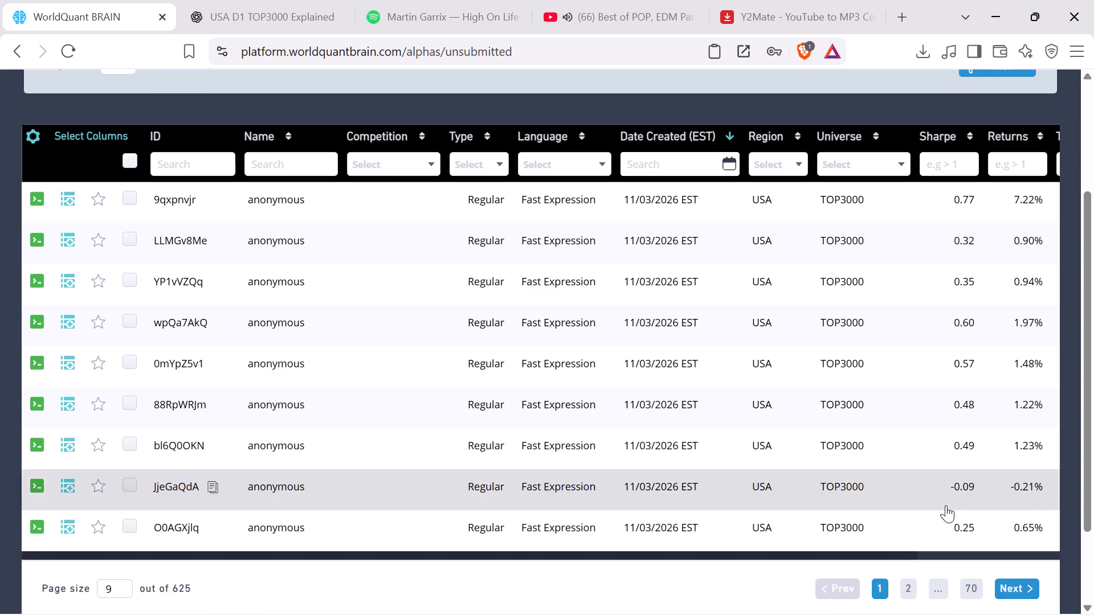
{"action": "left_click", "coordinate": [909, 587]}
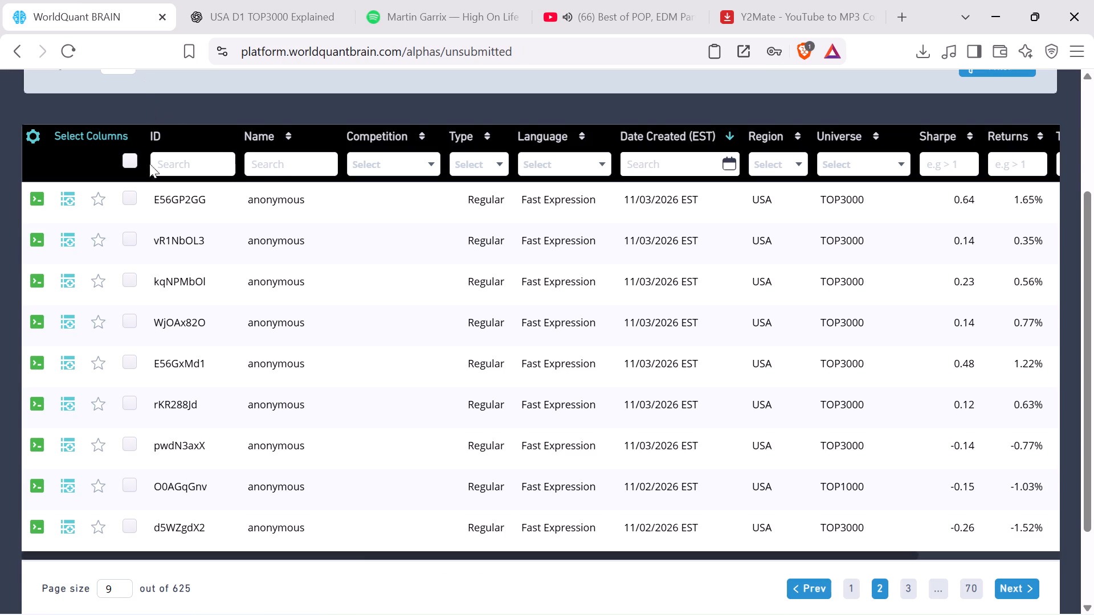
{"action": "scroll", "coordinate": [149, 190], "scroll_direction": "up", "scroll_amount": 3}
{"action": "left_click", "coordinate": [153, 85]}
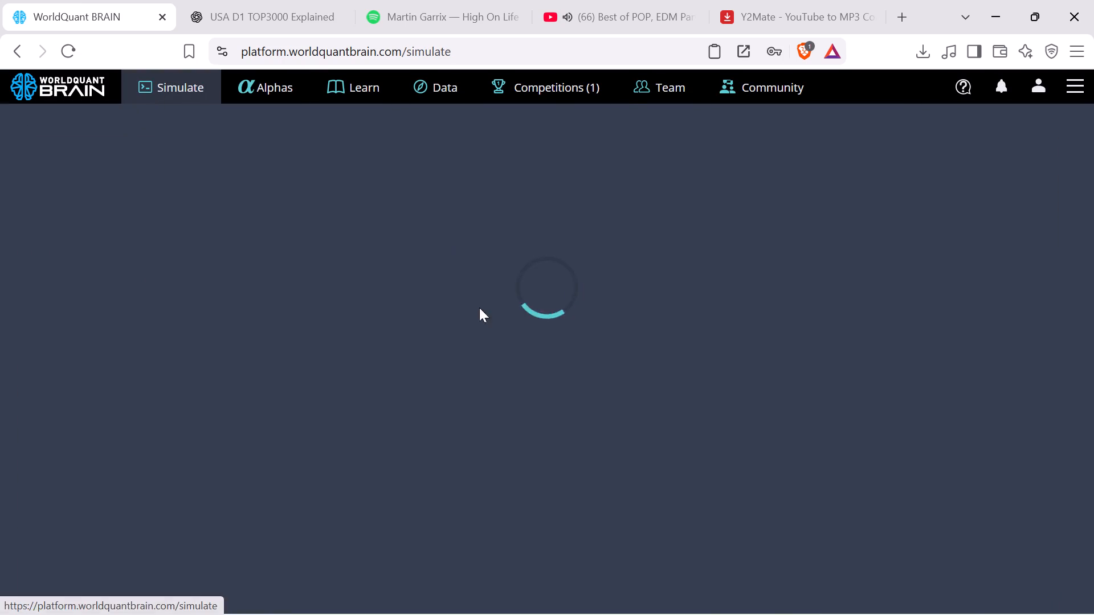
{"action": "left_click", "coordinate": [185, 122]}
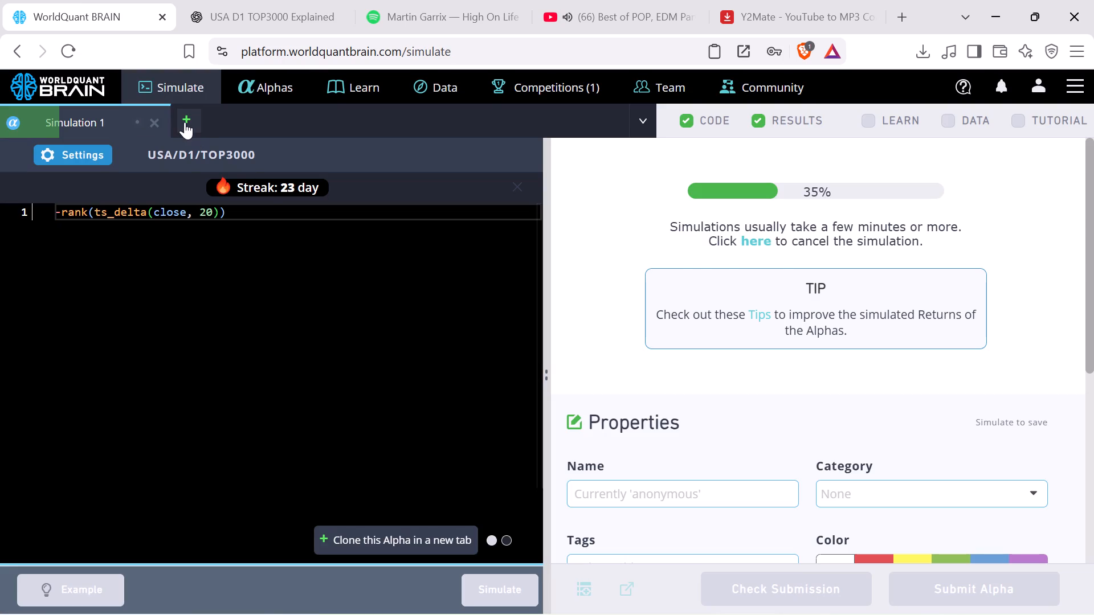
{"action": "right_click", "coordinate": [236, 248]}
{"action": "left_click", "coordinate": [285, 339]}
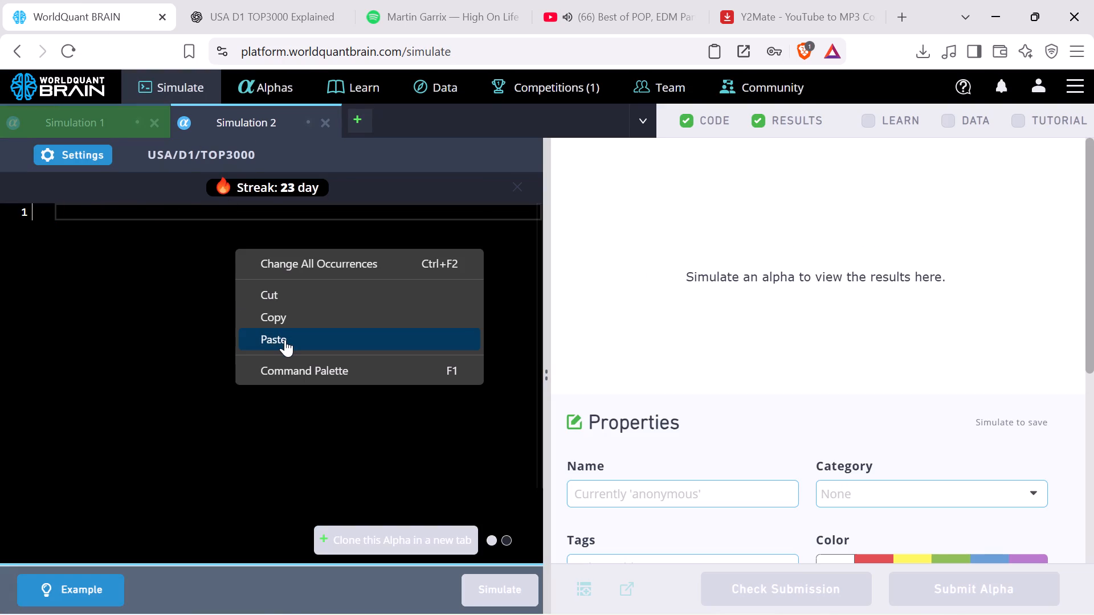
{"action": "left_click", "coordinate": [498, 600]}
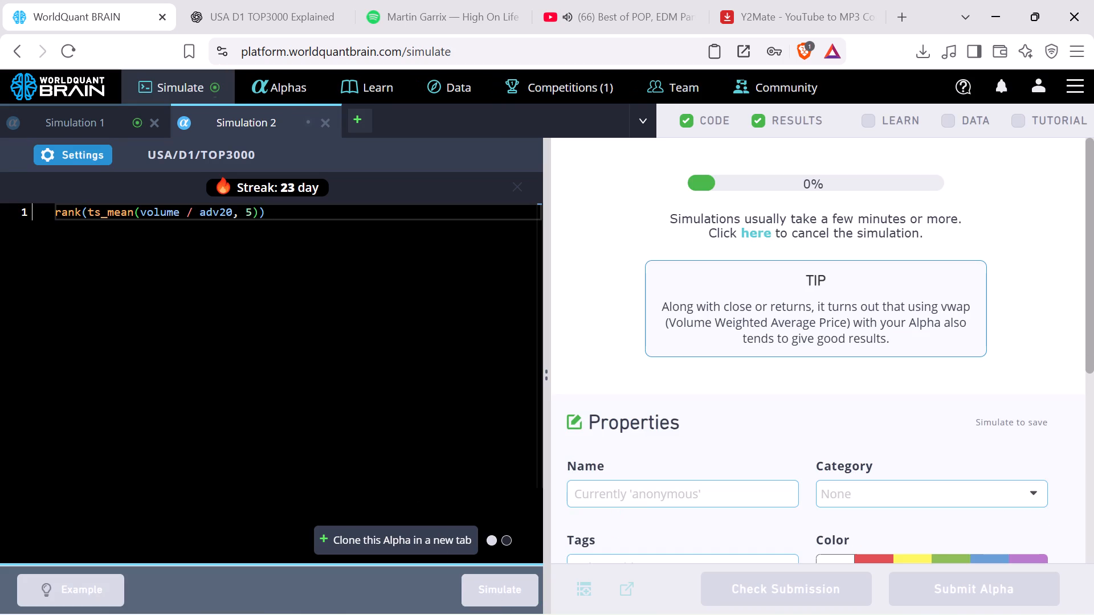
Show the test period in Simulation 1's results and examine the summary's aggregate data for the IS period.
{"action": "left_click", "coordinate": [103, 113]}
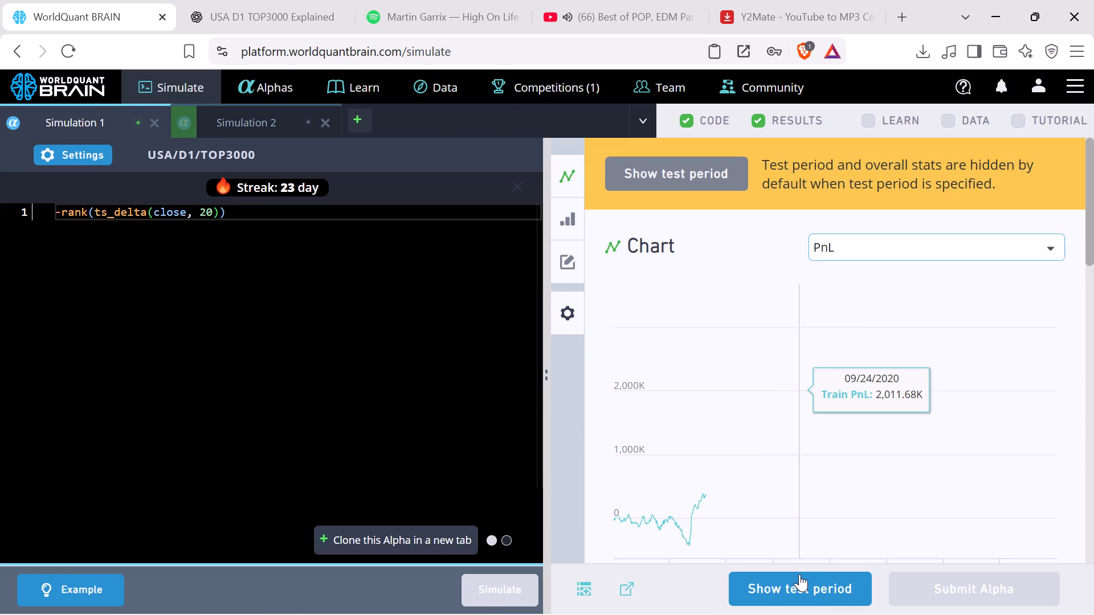
{"action": "left_click", "coordinate": [800, 588]}
{"action": "scroll", "coordinate": [897, 453], "scroll_direction": "down", "scroll_amount": 2}
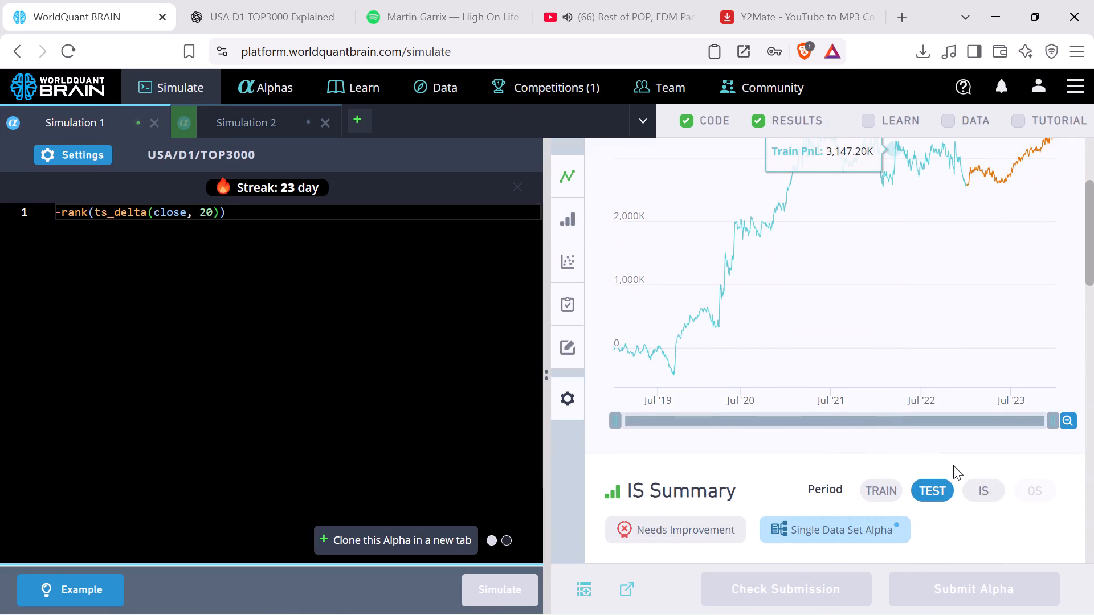
{"action": "left_click", "coordinate": [973, 490]}
{"action": "scroll", "coordinate": [945, 481], "scroll_direction": "down", "scroll_amount": 2}
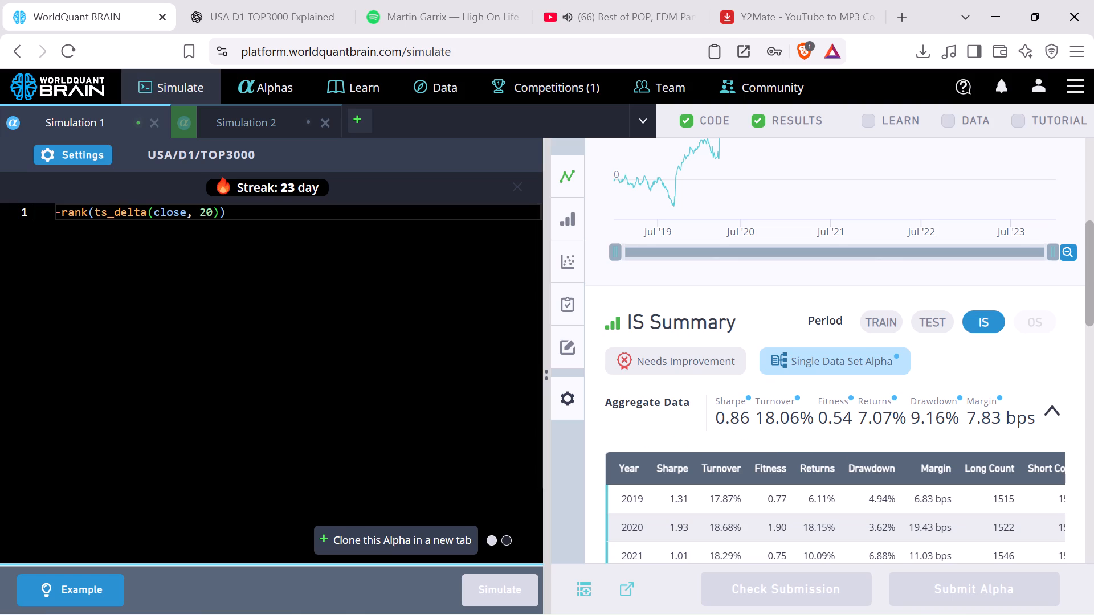
Revisit the unsubmitted alphas list, and check Simulation 2's progress before returning to Simulation 1.
{"action": "left_click", "coordinate": [274, 72]}
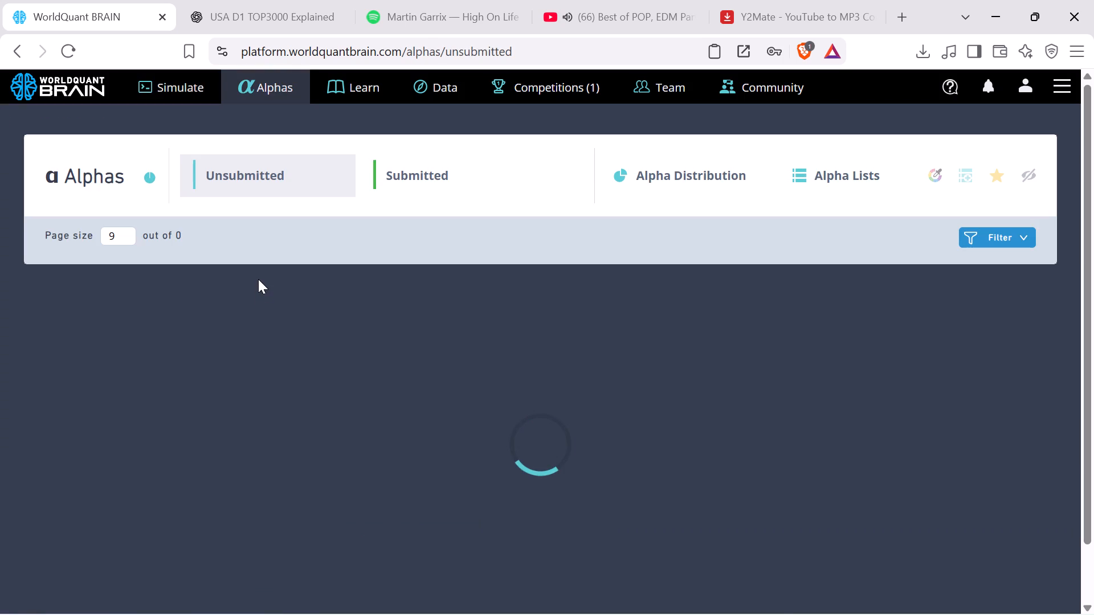
{"action": "left_click", "coordinate": [154, 72]}
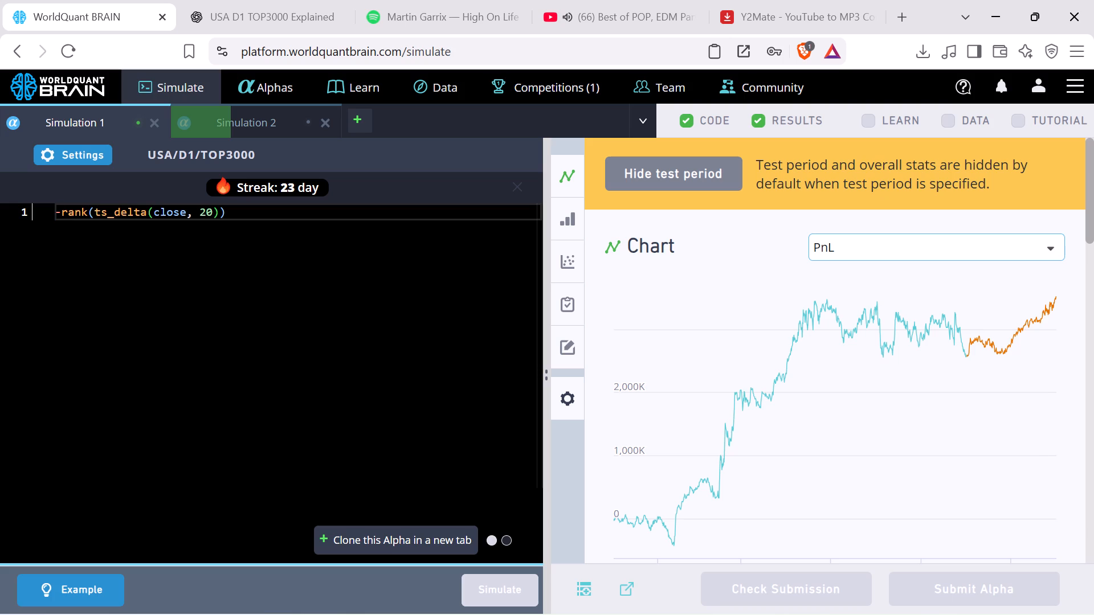
{"action": "left_click", "coordinate": [257, 124]}
{"action": "left_click", "coordinate": [104, 117]}
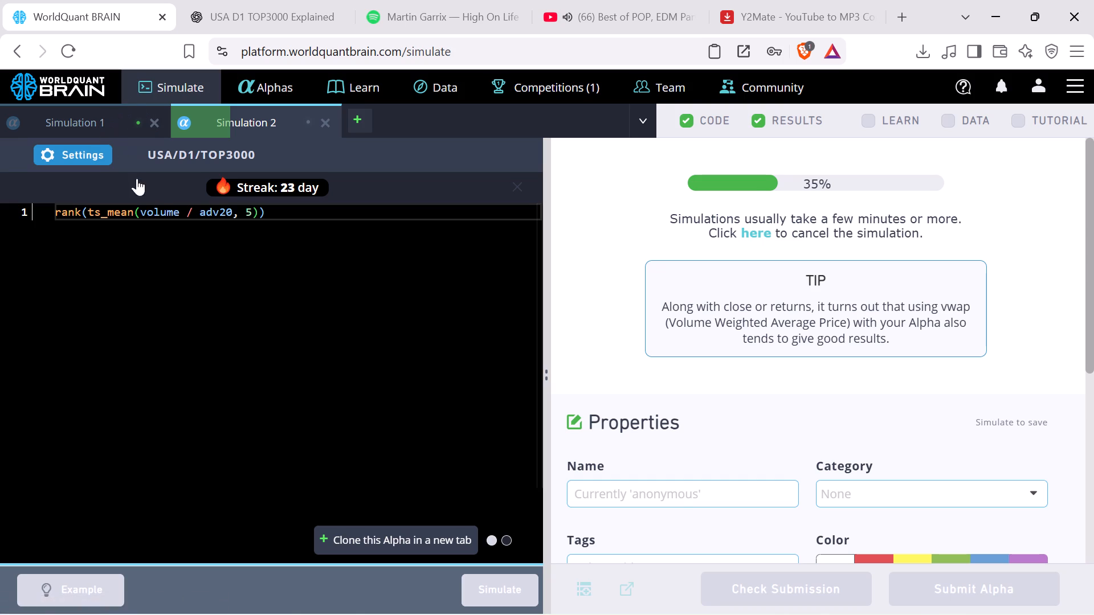
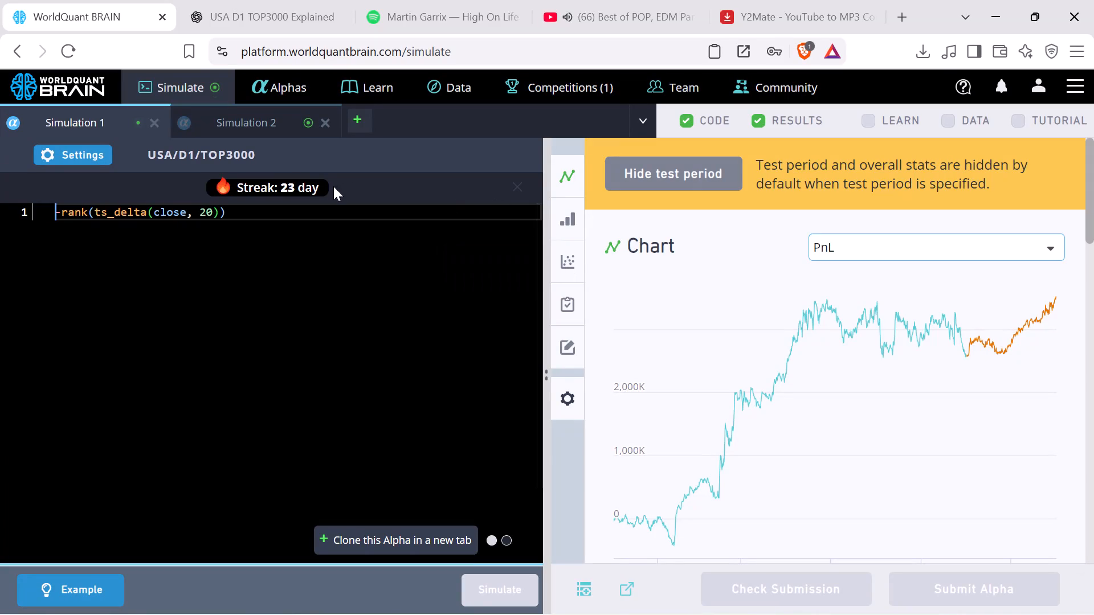
Show the test period in Simulation 2's results and examine the summary's aggregate data for the IS period.
{"action": "left_click", "coordinate": [242, 121]}
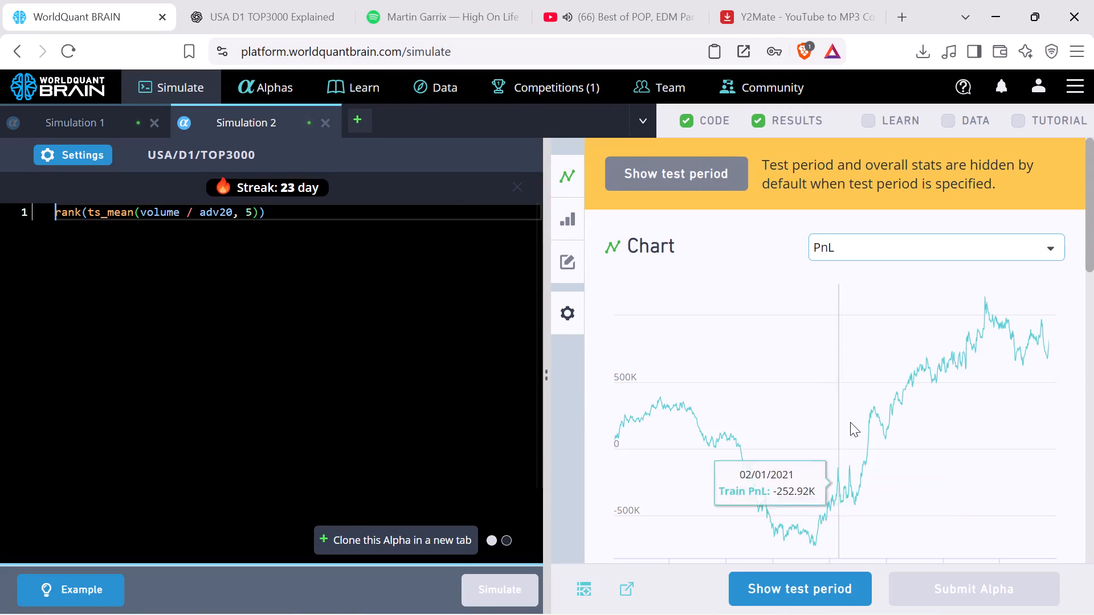
{"action": "left_click", "coordinate": [814, 584]}
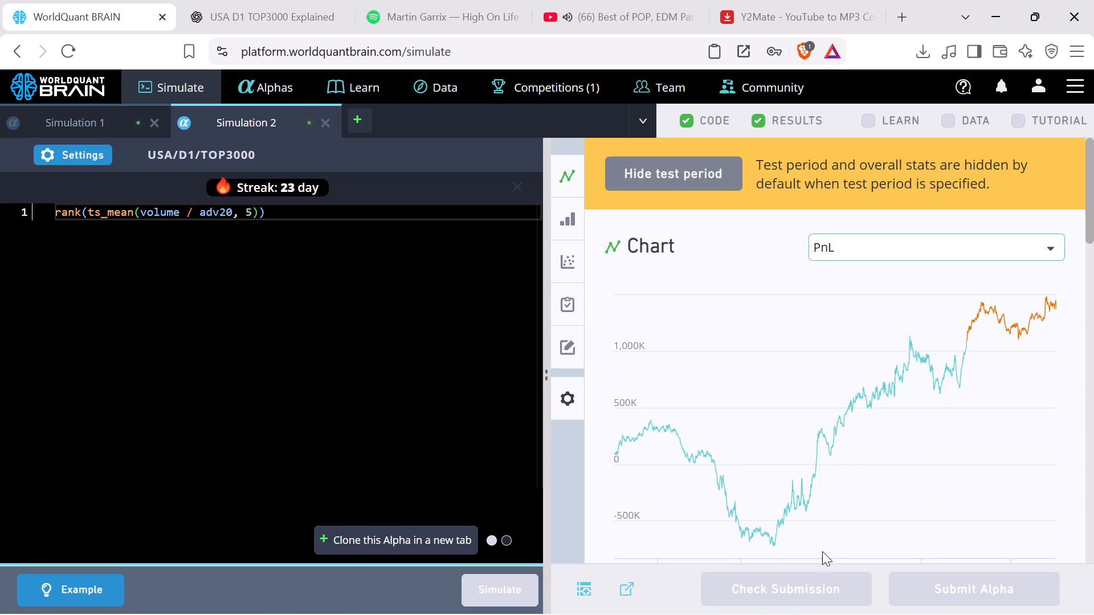
{"action": "scroll", "coordinate": [860, 494], "scroll_direction": "down", "scroll_amount": 4}
{"action": "left_click", "coordinate": [982, 313]}
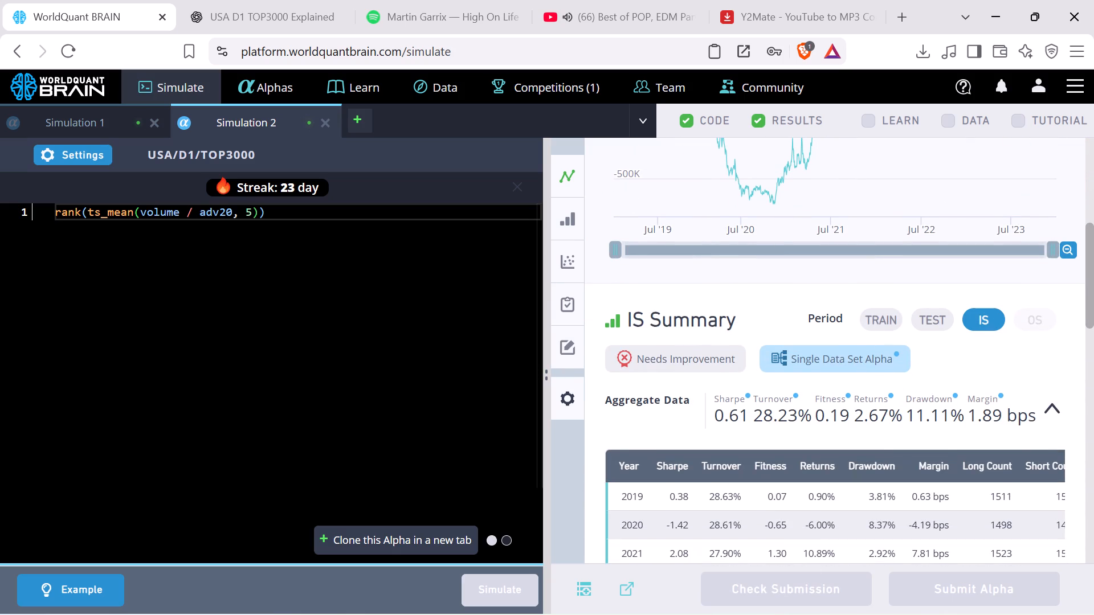
Return to Simulation 1 and examine its summary's aggregate and yearly data, switching the period to IS for comparison.
{"action": "left_click", "coordinate": [95, 124]}
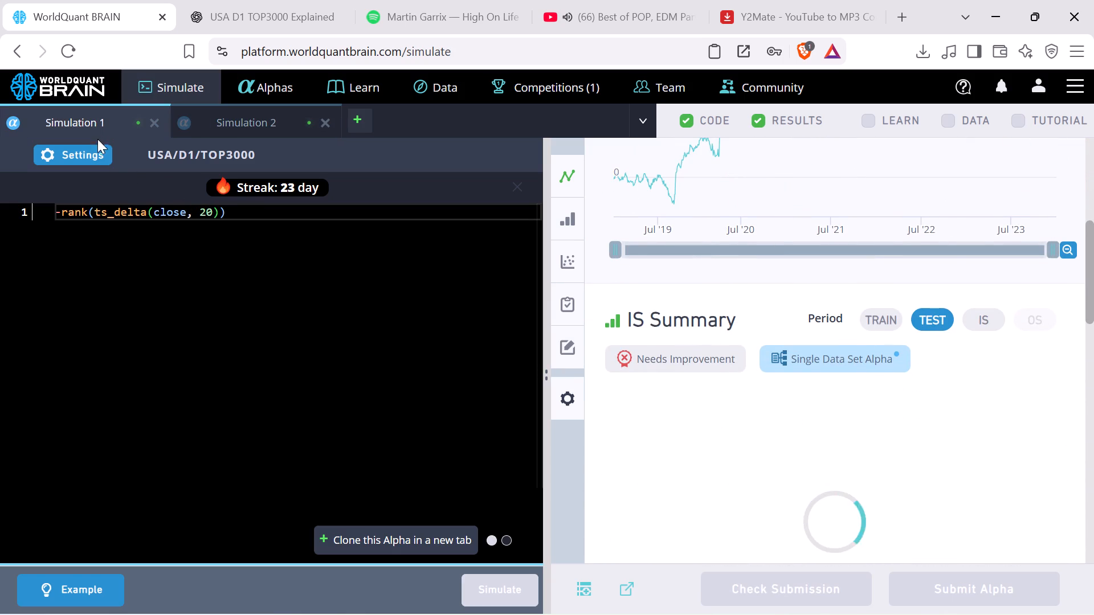
{"action": "scroll", "coordinate": [675, 360], "scroll_direction": "down", "scroll_amount": 1}
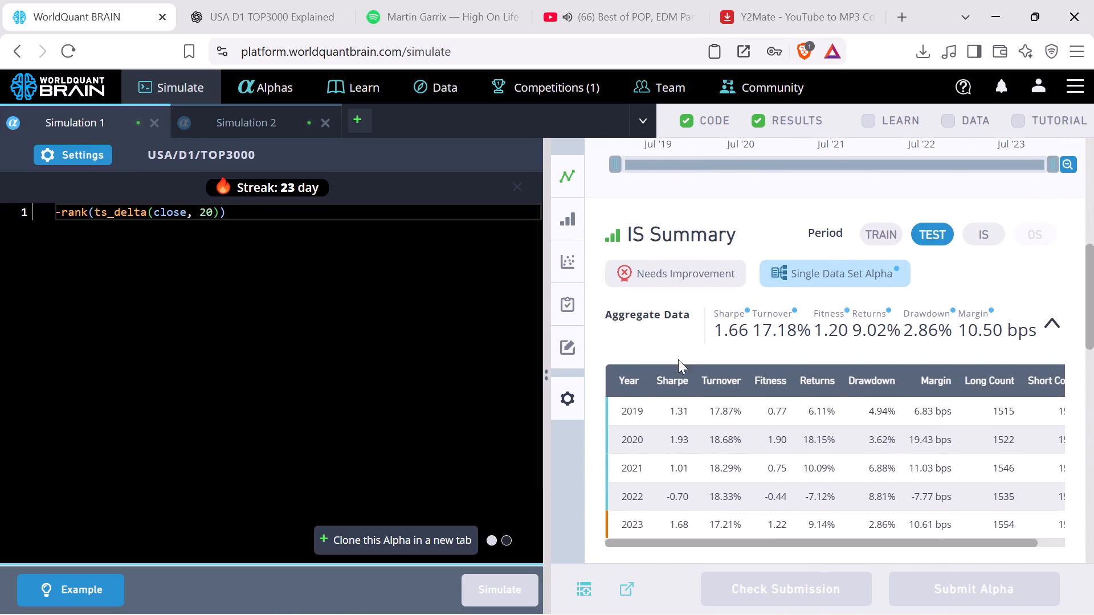
{"action": "scroll", "coordinate": [847, 307], "scroll_direction": "up", "scroll_amount": 3}
{"action": "scroll", "coordinate": [893, 342], "scroll_direction": "down", "scroll_amount": 2}
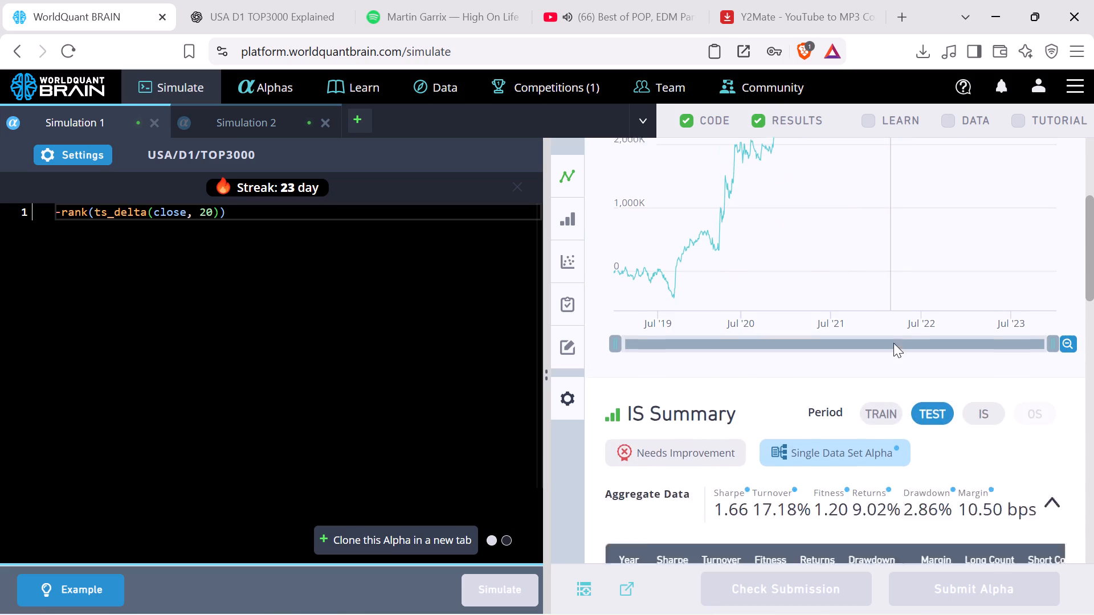
{"action": "left_click", "coordinate": [1002, 318]}
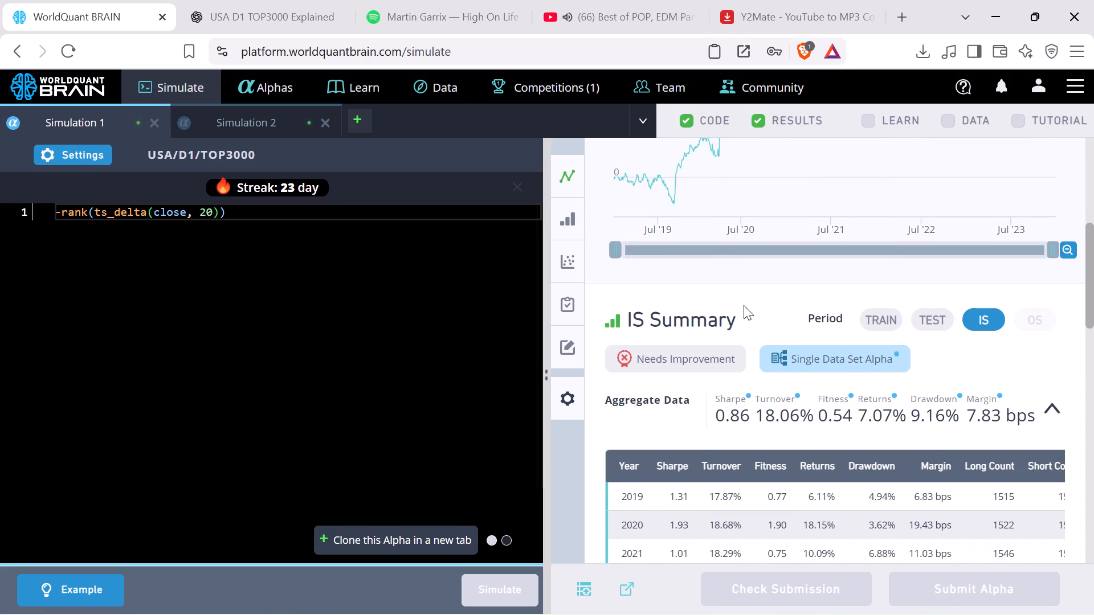
Set Simulation 1's universe to TOP2000, apply the settings and rerun the simulation of -rank(ts_delta(close, 20)).
{"action": "left_click", "coordinate": [76, 151]}
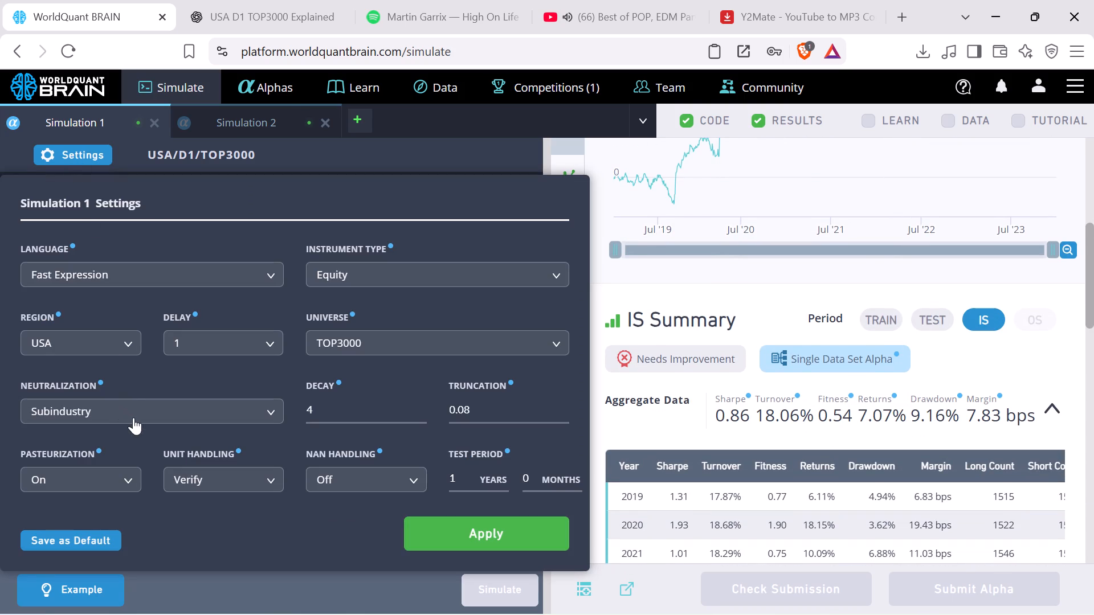
{"action": "left_click", "coordinate": [396, 339]}
{"action": "left_click", "coordinate": [379, 396]}
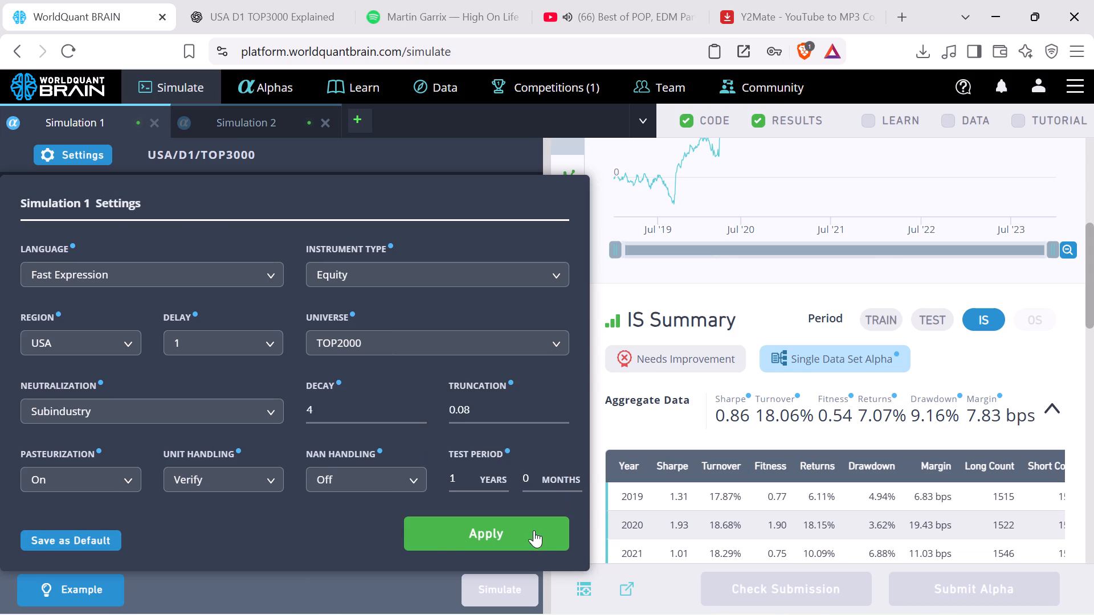
{"action": "left_click", "coordinate": [534, 530]}
{"action": "left_click", "coordinate": [516, 591]}
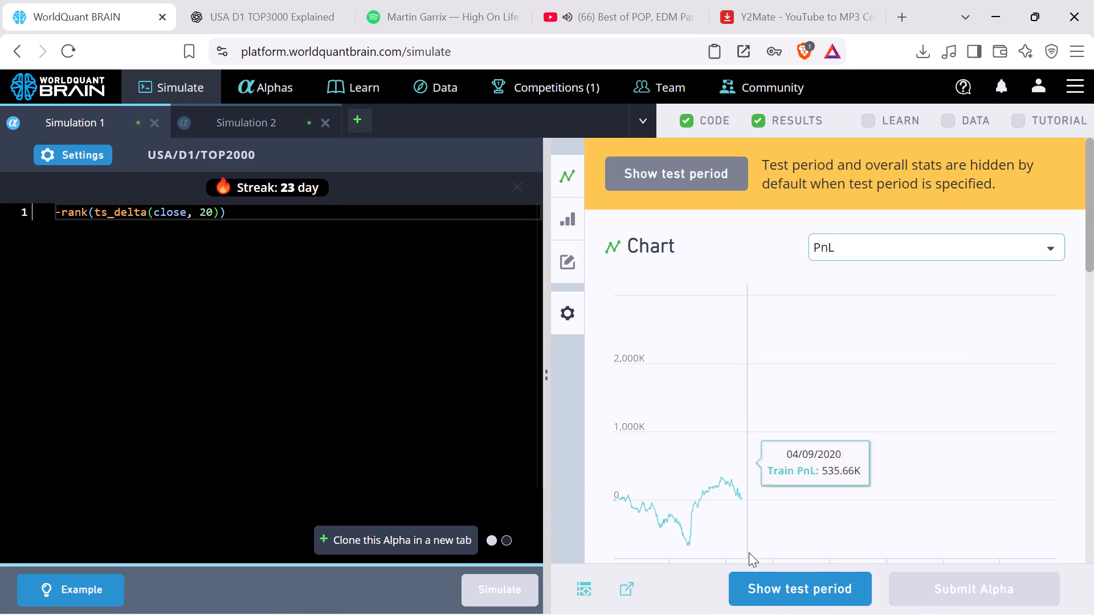
Show the test period in Simulation 1's TOP2000 results and examine the summary's aggregate data for the IS period.
{"action": "left_click", "coordinate": [770, 588]}
{"action": "scroll", "coordinate": [813, 389], "scroll_direction": "down", "scroll_amount": 3}
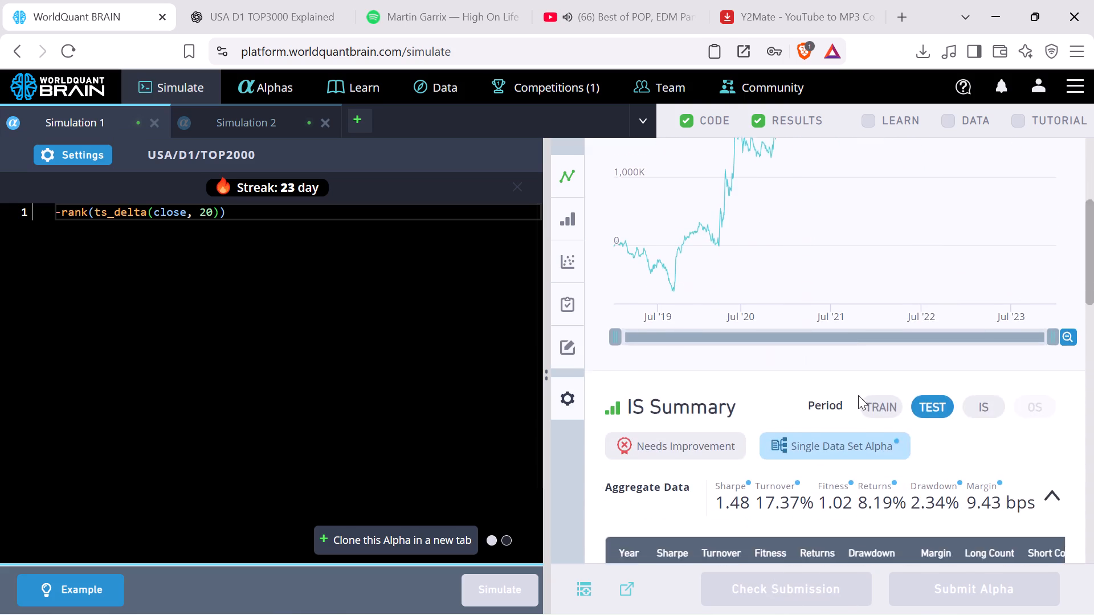
{"action": "scroll", "coordinate": [858, 395], "scroll_direction": "down", "scroll_amount": 1}
{"action": "left_click", "coordinate": [987, 325]}
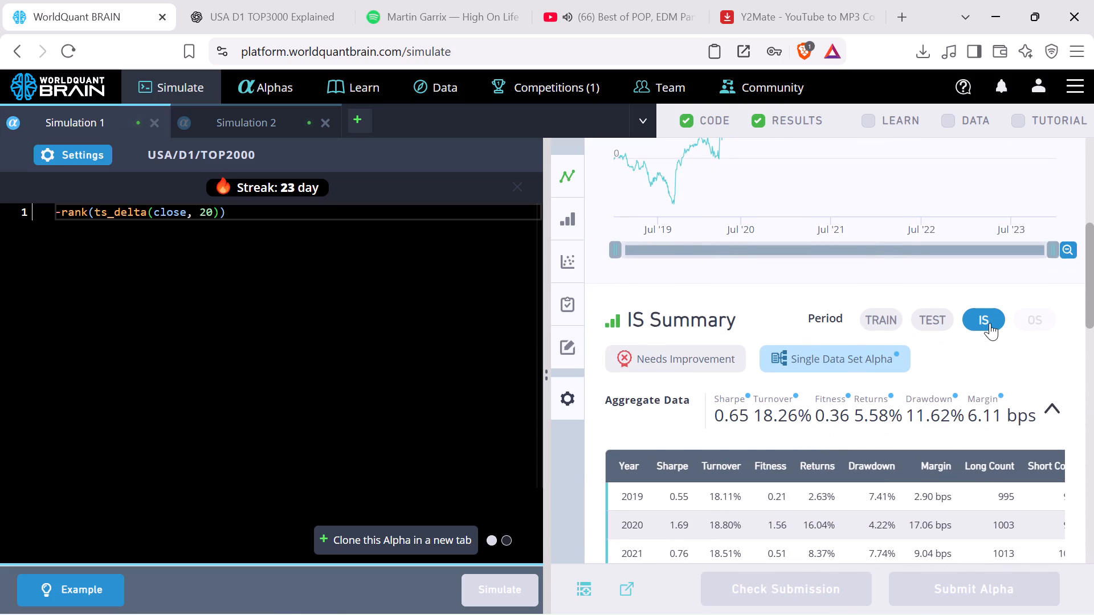
Set Simulation 1's universe to TOP1000, apply the settings and rerun the simulation of the same expression.
{"action": "left_click", "coordinate": [85, 161]}
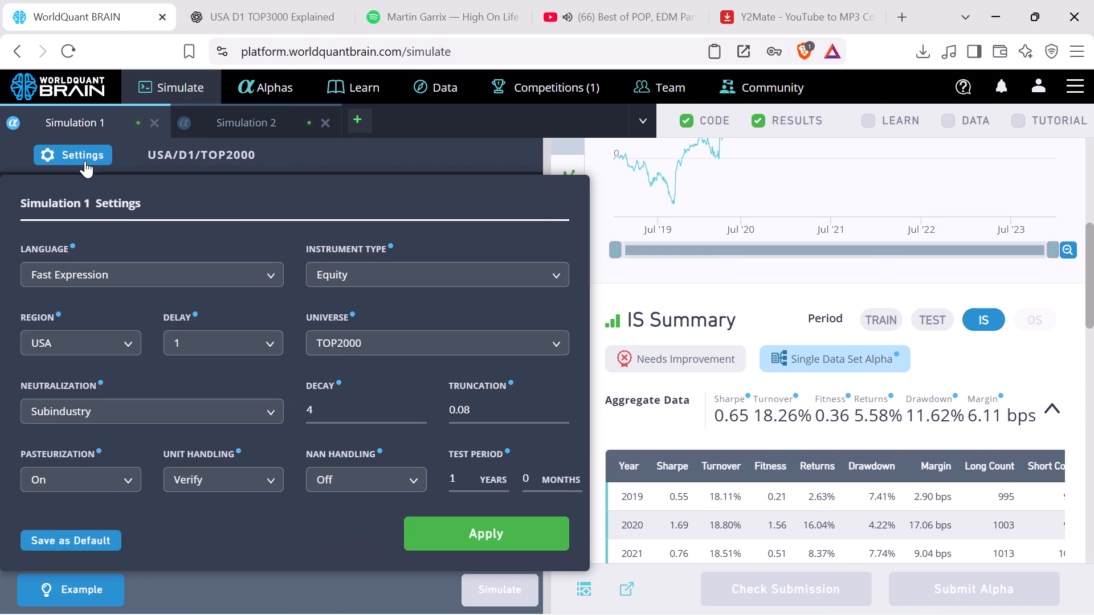
{"action": "left_click", "coordinate": [413, 356]}
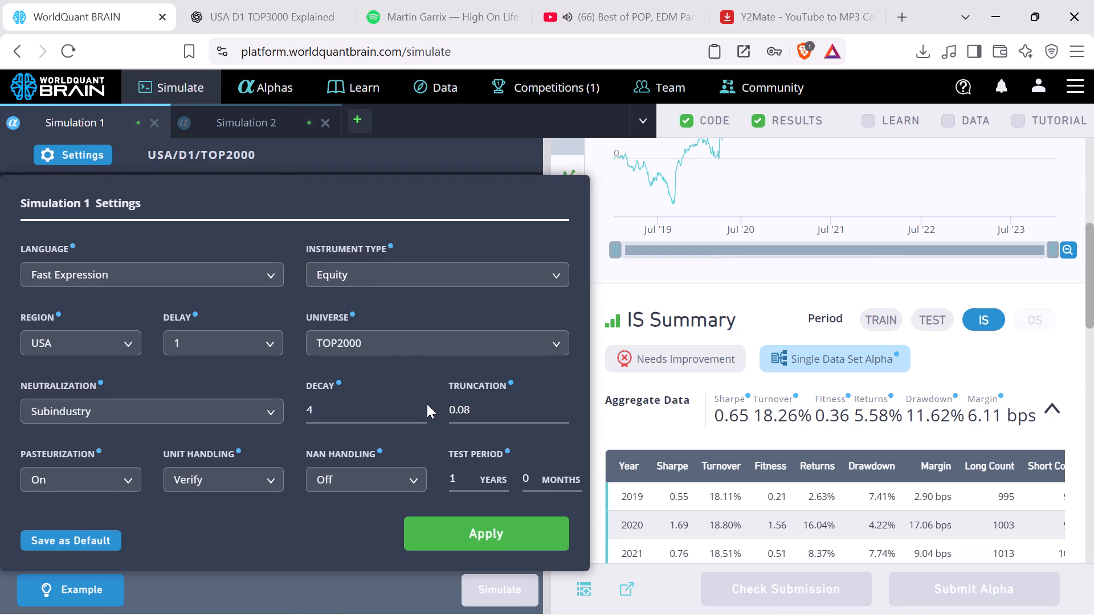
{"action": "left_click", "coordinate": [411, 330]}
{"action": "left_click", "coordinate": [428, 416]}
{"action": "left_click", "coordinate": [477, 519]}
{"action": "left_click", "coordinate": [507, 584]}
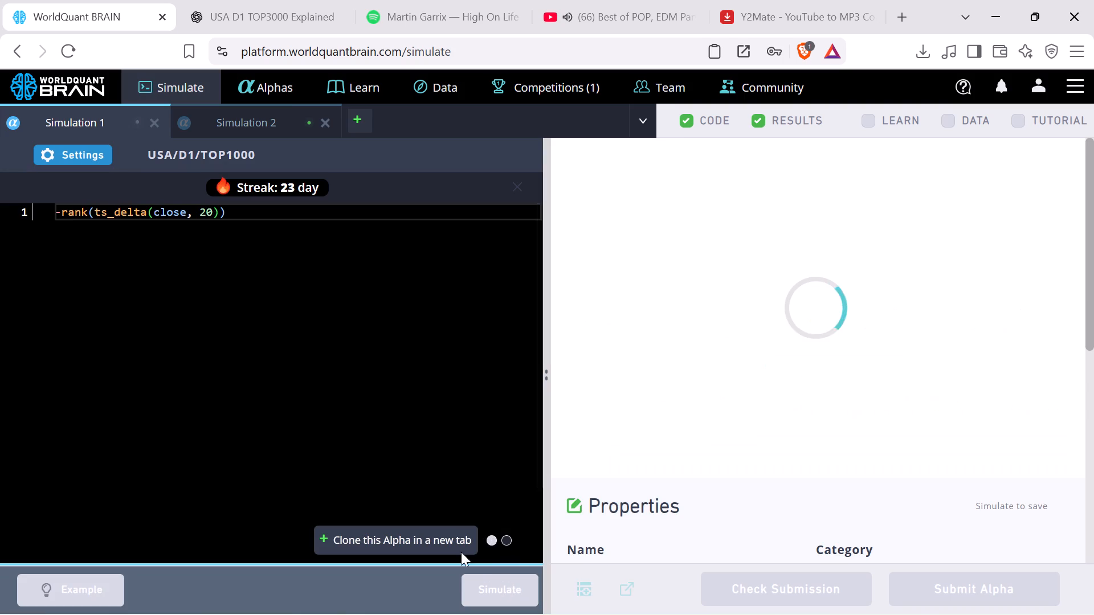
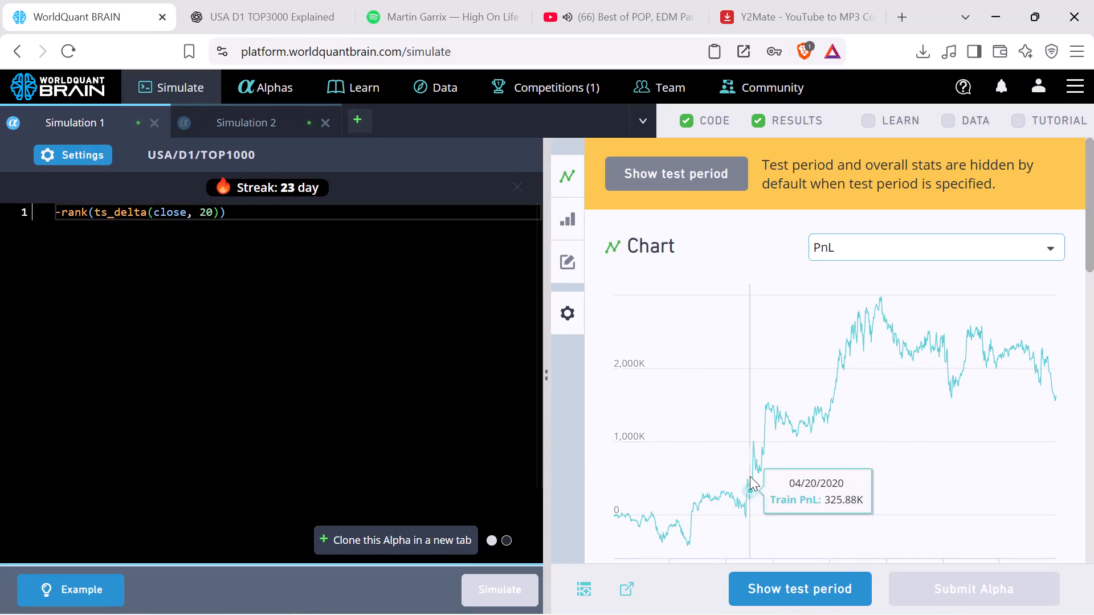
Show the test period in Simulation 1's TOP1000 results and examine the summary's aggregate data for the IS period.
{"action": "left_click", "coordinate": [795, 584]}
{"action": "scroll", "coordinate": [889, 473], "scroll_direction": "down", "scroll_amount": 3}
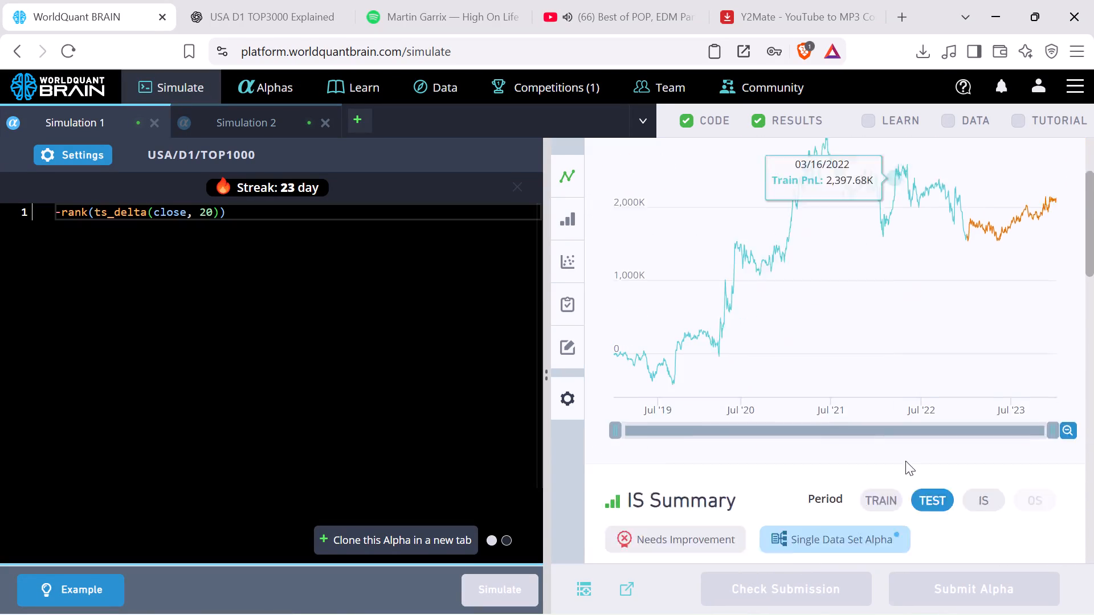
{"action": "scroll", "coordinate": [905, 461], "scroll_direction": "down", "scroll_amount": 1}
{"action": "left_click", "coordinate": [979, 323]}
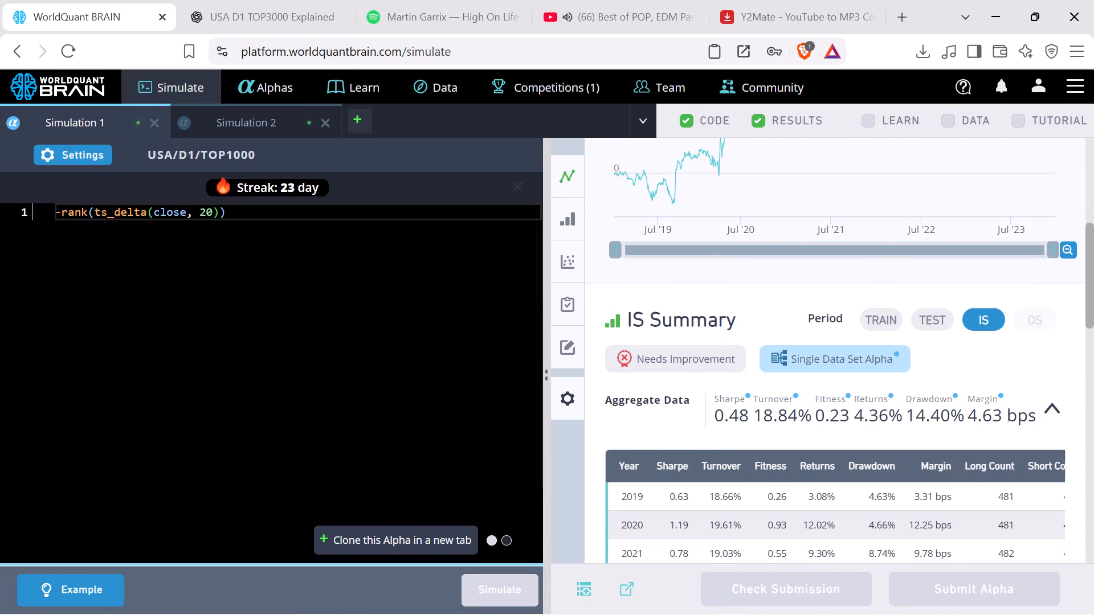
Set Simulation 1's universe to TOP500, apply the settings and rerun the simulation of -rank(ts_delta(close, 20)).
{"action": "left_click", "coordinate": [100, 154]}
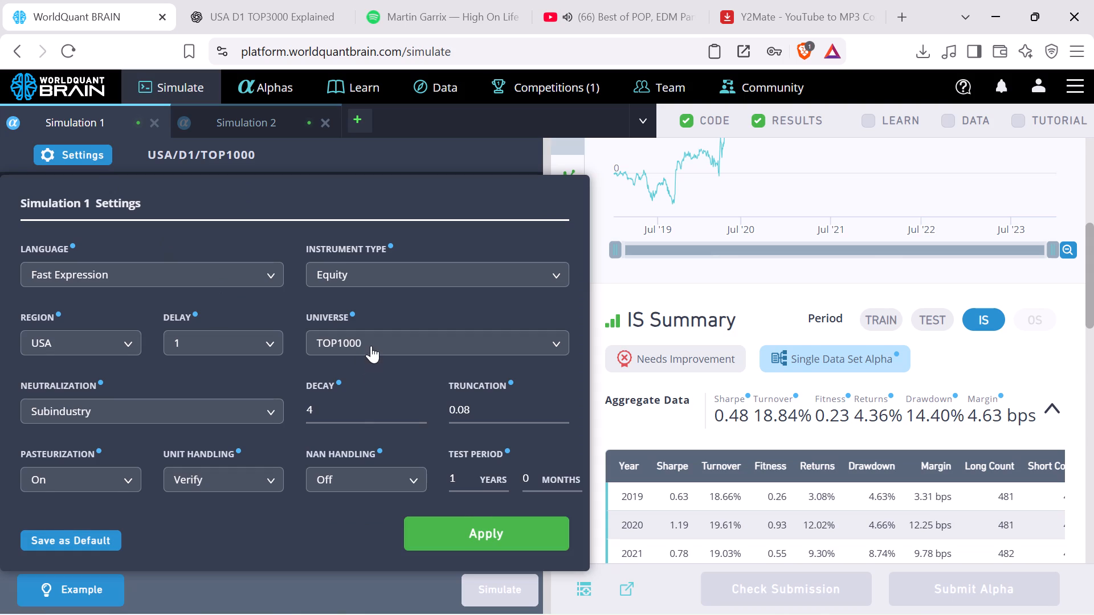
{"action": "left_click", "coordinate": [371, 346]}
{"action": "left_click", "coordinate": [397, 450]}
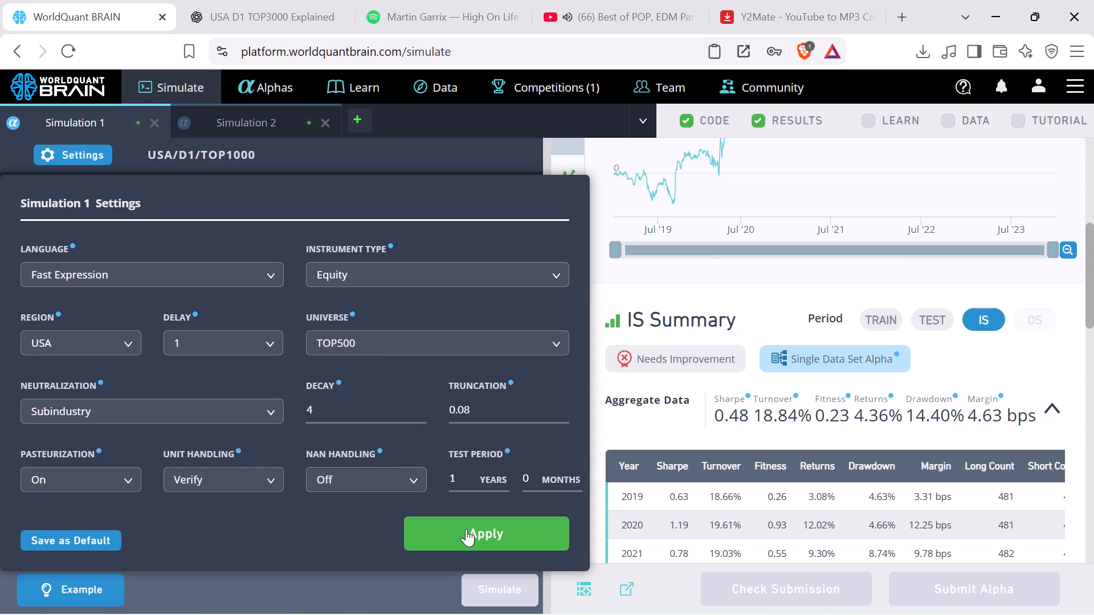
{"action": "left_click", "coordinate": [467, 530]}
{"action": "left_click", "coordinate": [507, 592]}
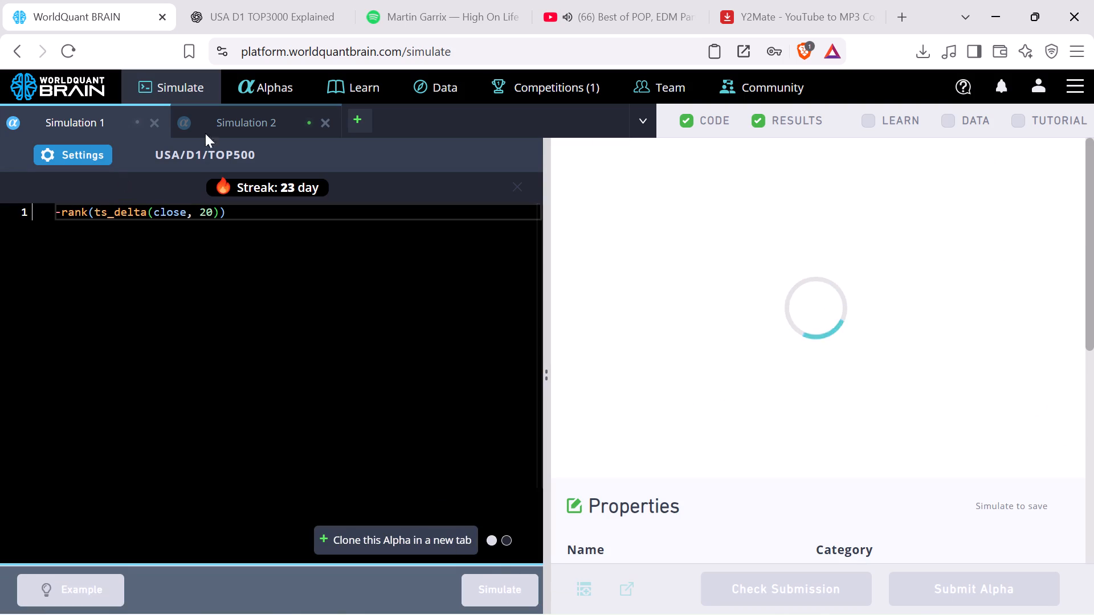
{"action": "left_click", "coordinate": [626, 0]}
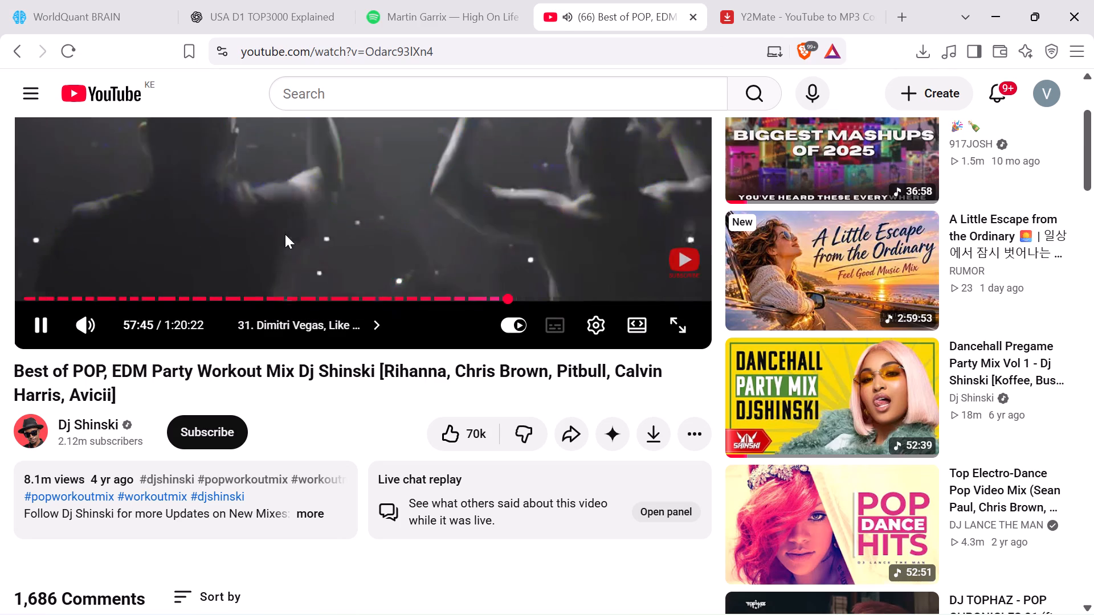
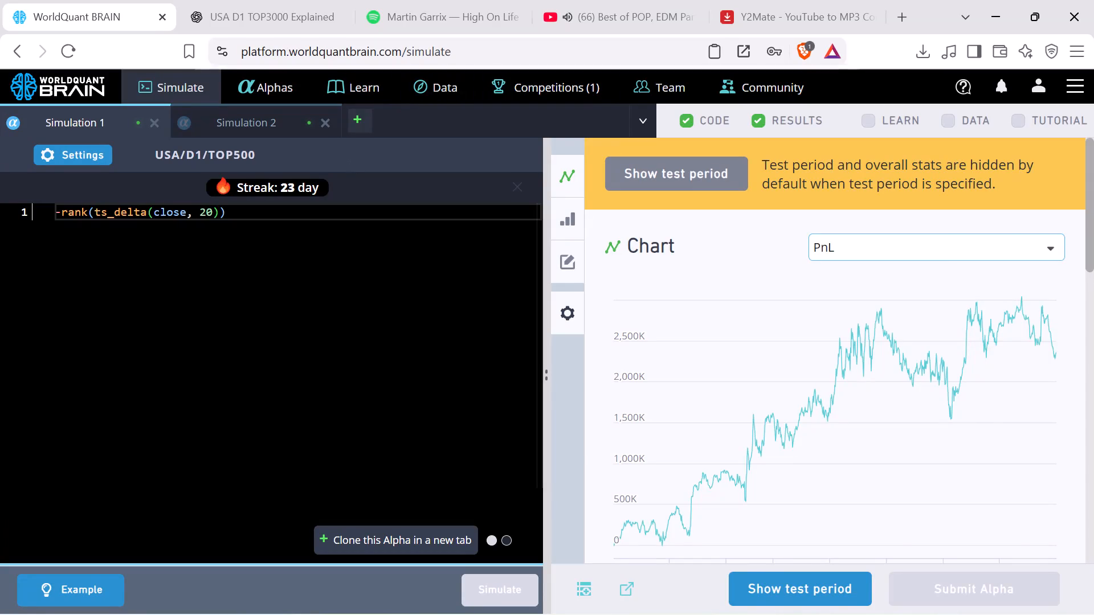
Switch to YouTube, raise the volume of the playing workout mix, and return to the WorldQuant BRAIN simulation.
{"action": "left_click", "coordinate": [585, 13]}
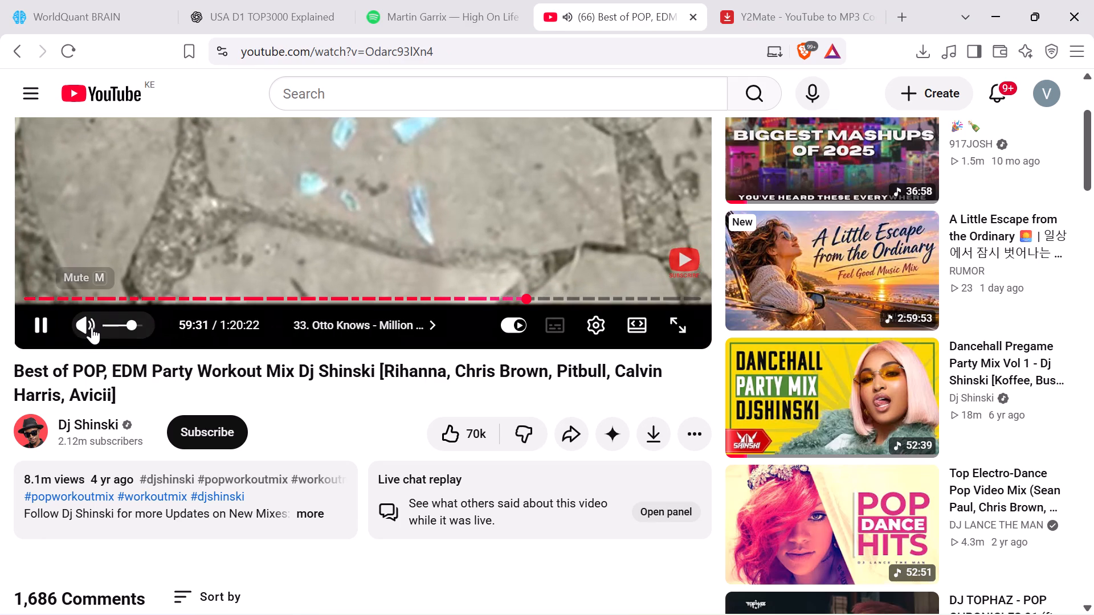
{"action": "scroll", "coordinate": [123, 326], "scroll_direction": "up", "scroll_amount": 2}
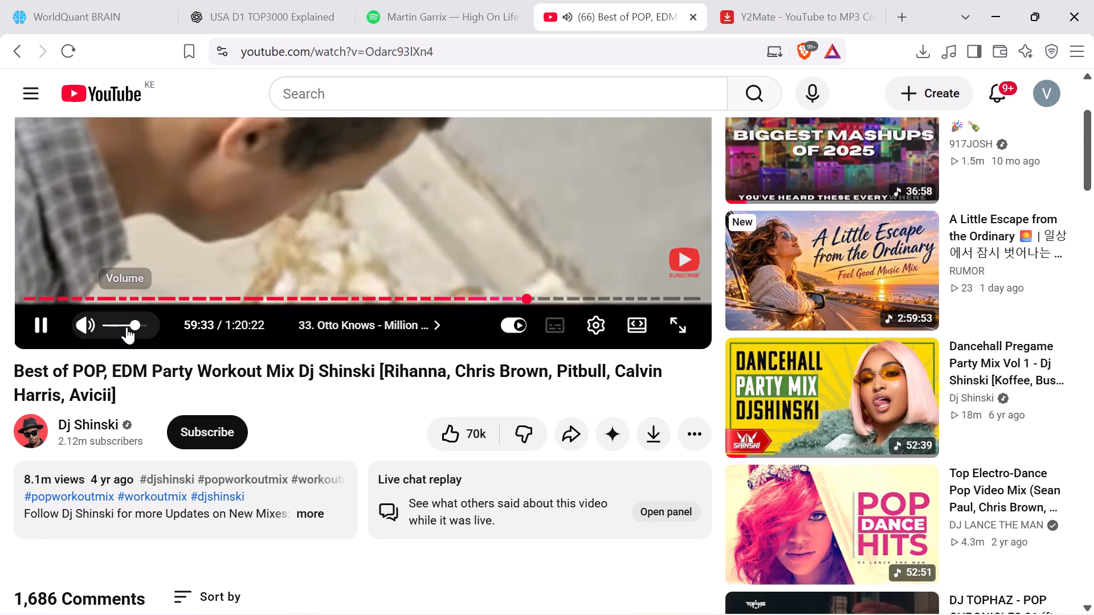
{"action": "scroll", "coordinate": [126, 327], "scroll_direction": "up", "scroll_amount": 4}
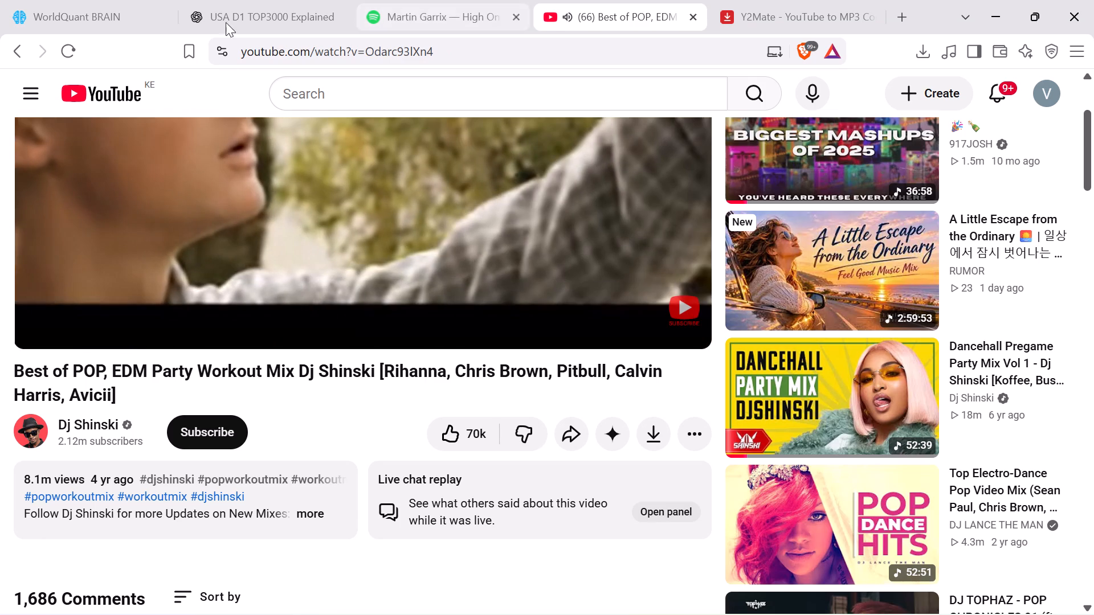
{"action": "left_click", "coordinate": [67, 4]}
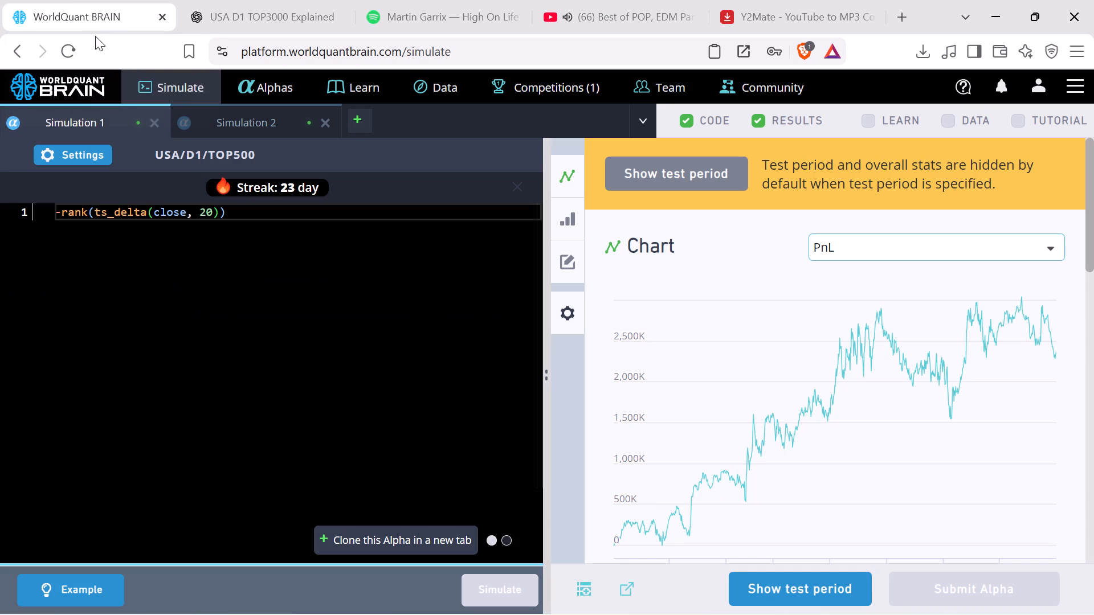
Show the test period in Simulation 1's TOP500 results and examine the summary's aggregate data for the IS period.
{"action": "left_click", "coordinate": [803, 594]}
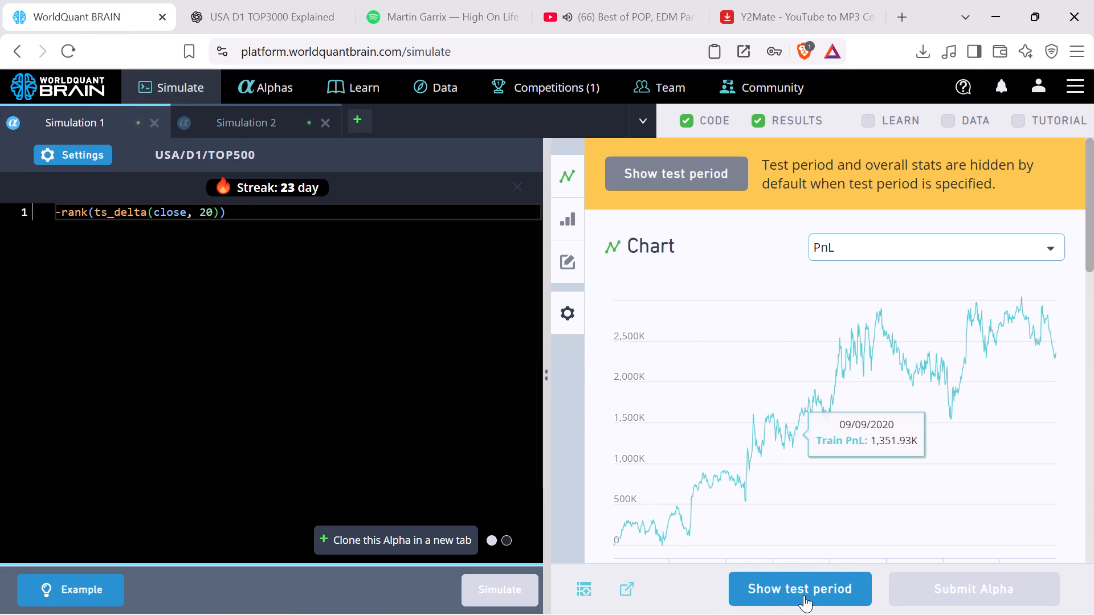
{"action": "scroll", "coordinate": [793, 366], "scroll_direction": "down", "scroll_amount": 4}
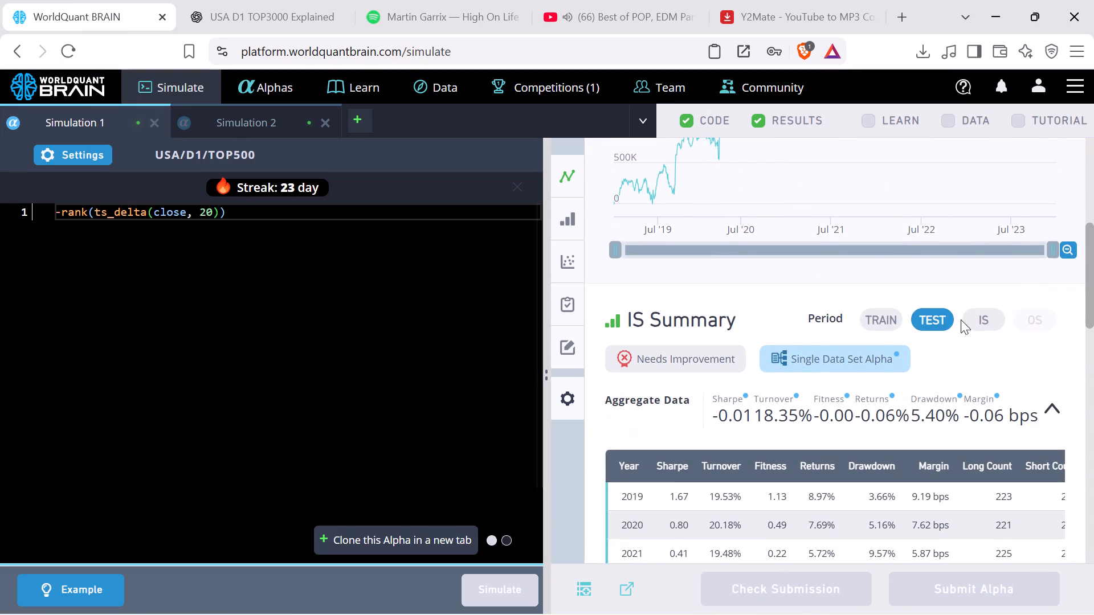
{"action": "left_click", "coordinate": [997, 313]}
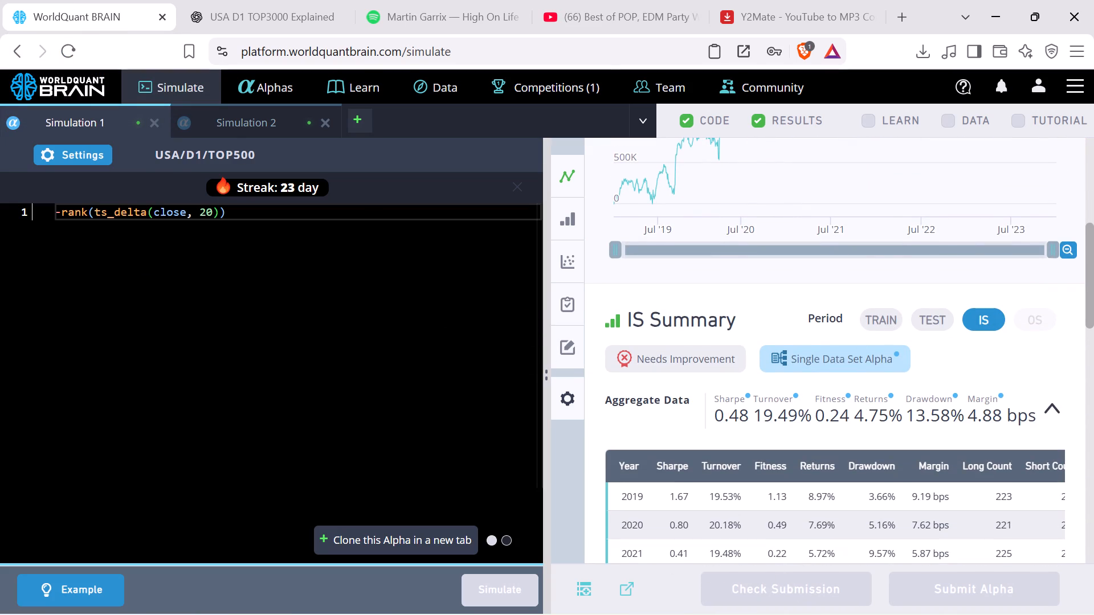
Set Simulation 1's universe to TOP200, apply the settings and rerun the simulation of -rank(ts_delta(close, 20)).
{"action": "left_click", "coordinate": [96, 149]}
{"action": "left_click", "coordinate": [404, 349]}
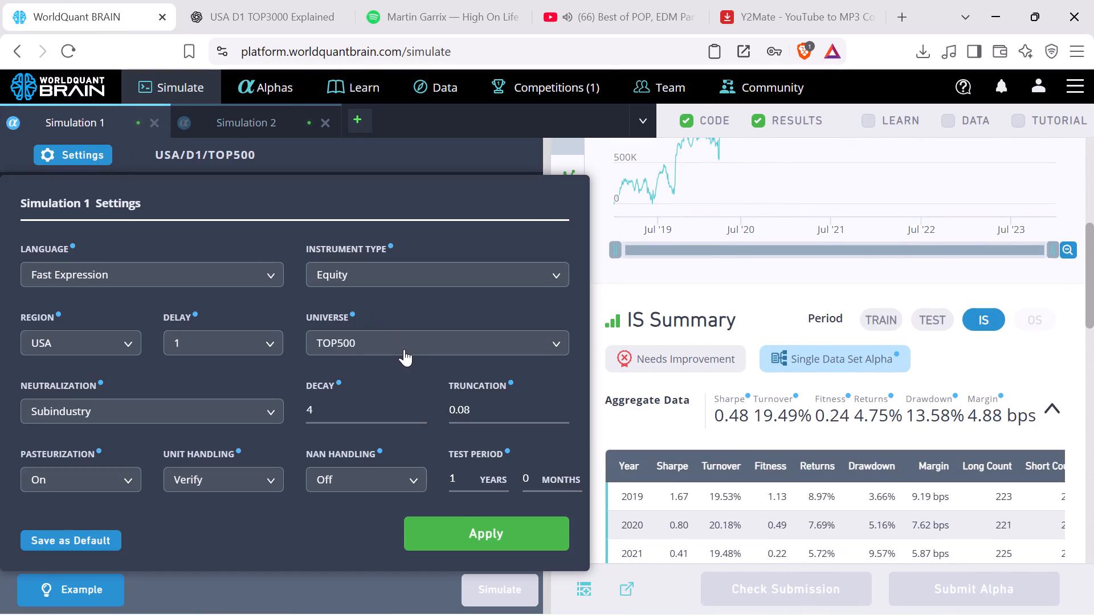
{"action": "left_click", "coordinate": [411, 476]}
{"action": "left_click", "coordinate": [475, 535]}
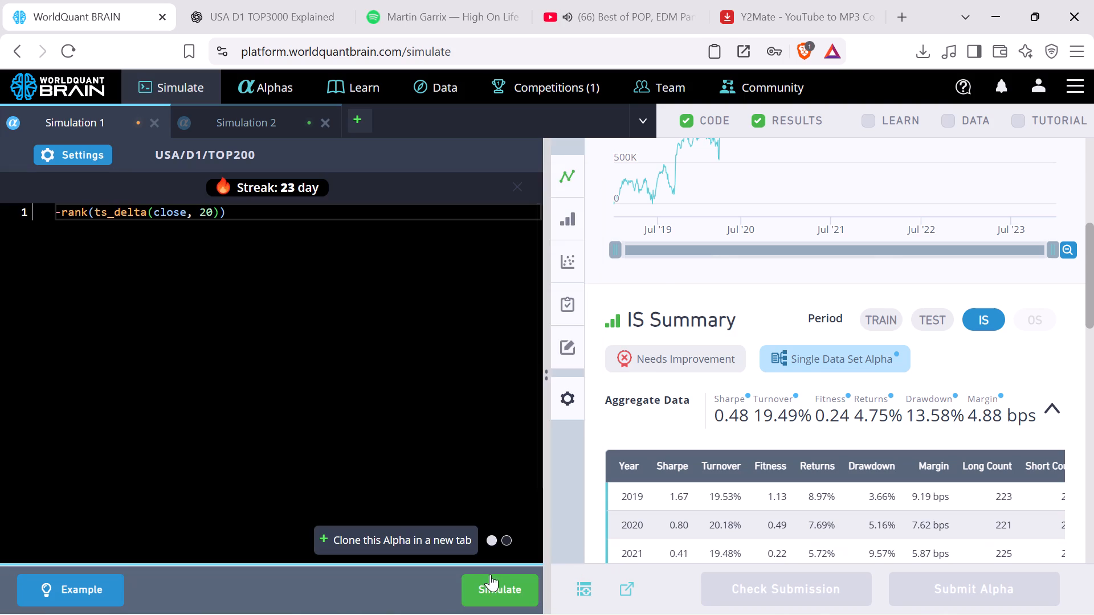
{"action": "left_click", "coordinate": [490, 574]}
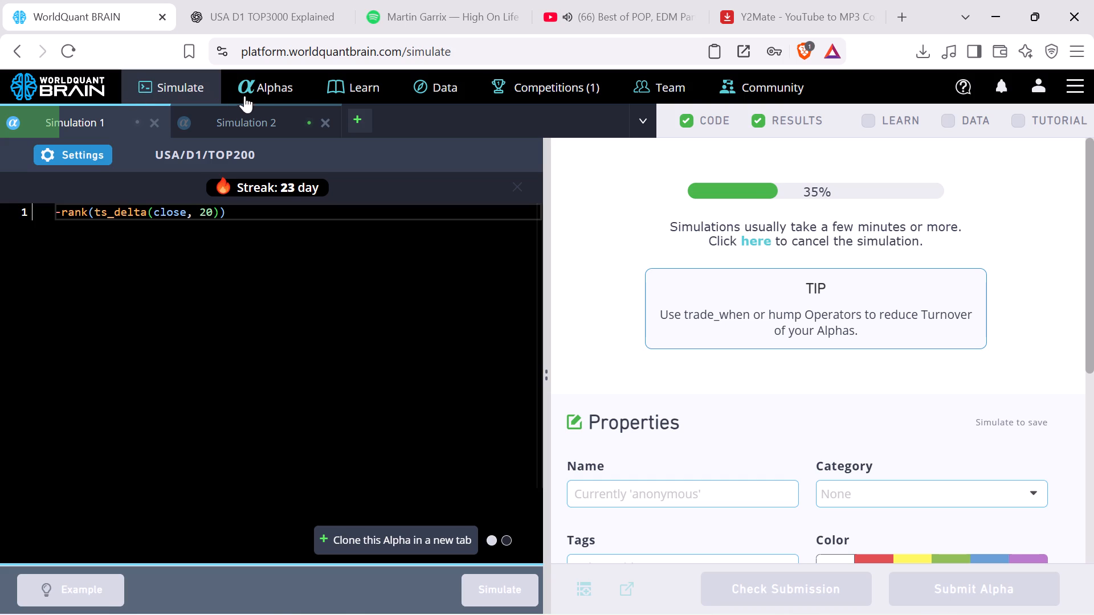
Switch to Simulation 2 and examine the aggregate data of its TOP3000 results for the IS period.
{"action": "left_click", "coordinate": [264, 114]}
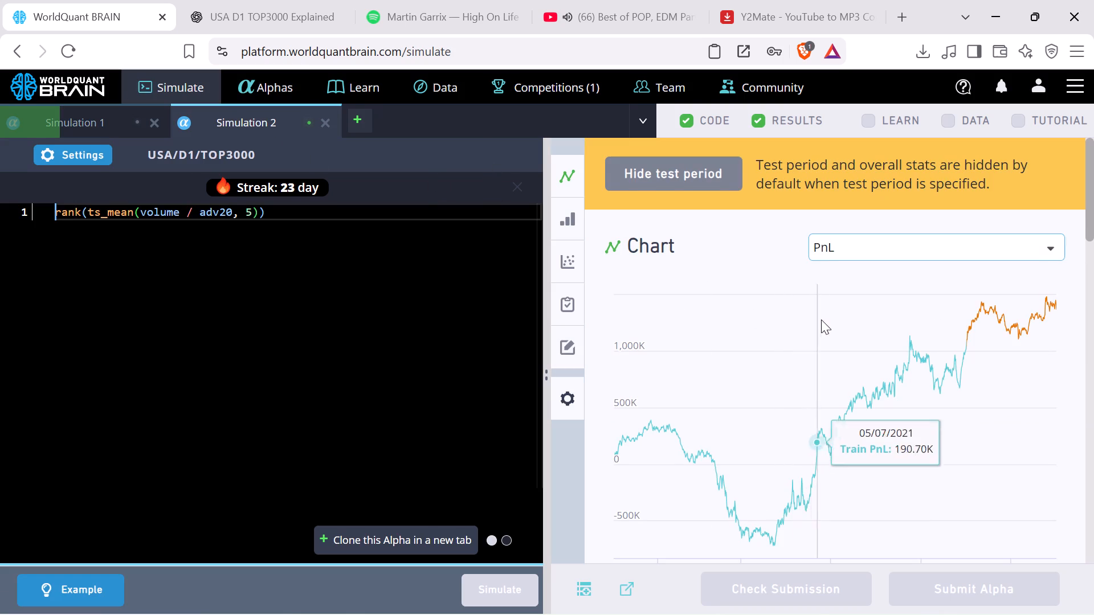
{"action": "scroll", "coordinate": [821, 316], "scroll_direction": "down", "scroll_amount": 4}
{"action": "left_click", "coordinate": [982, 321]}
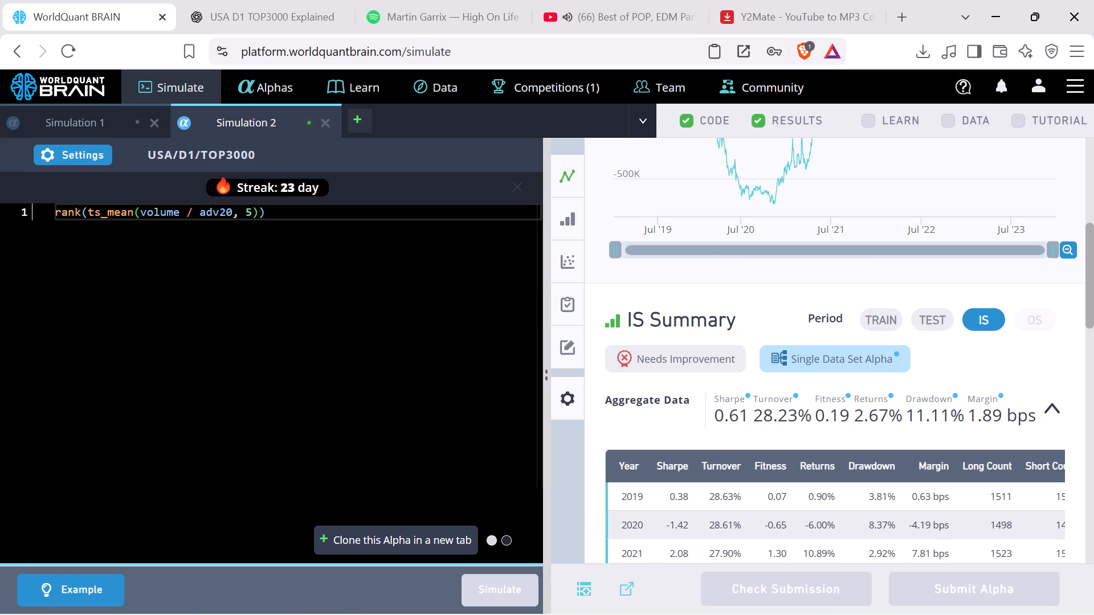
Set Simulation 2's decay to 13, apply the settings, rerun rank(ts_mean(volume / adv20, 5)) and recheck its settings.
{"action": "left_click", "coordinate": [97, 150]}
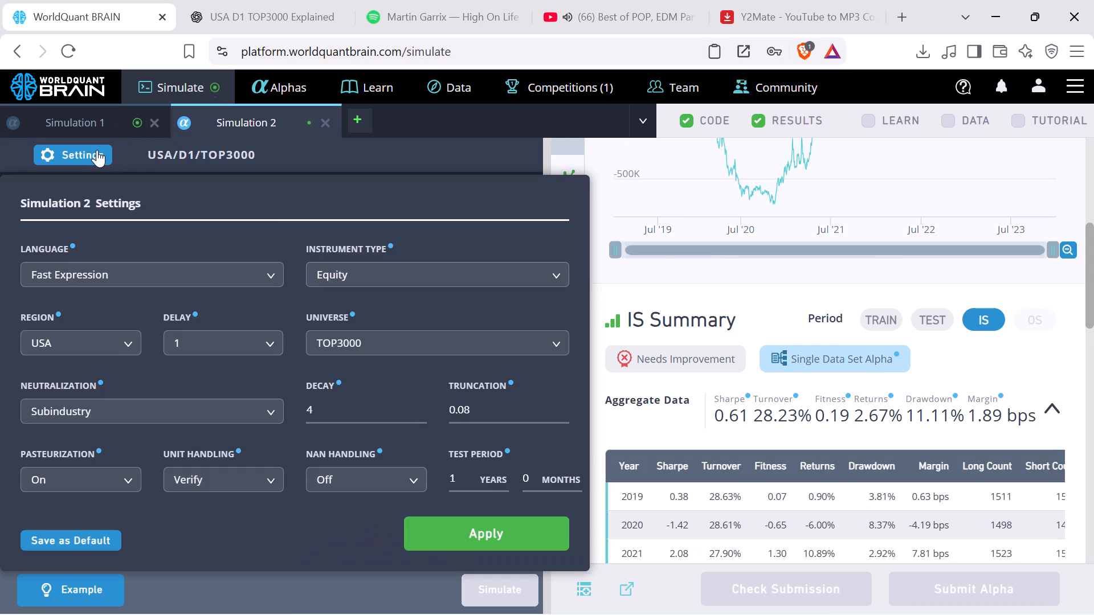
{"action": "left_click", "coordinate": [415, 402]}
{"action": "left_click", "coordinate": [419, 409]}
{"action": "left_click", "coordinate": [447, 531]}
{"action": "left_click", "coordinate": [492, 606]}
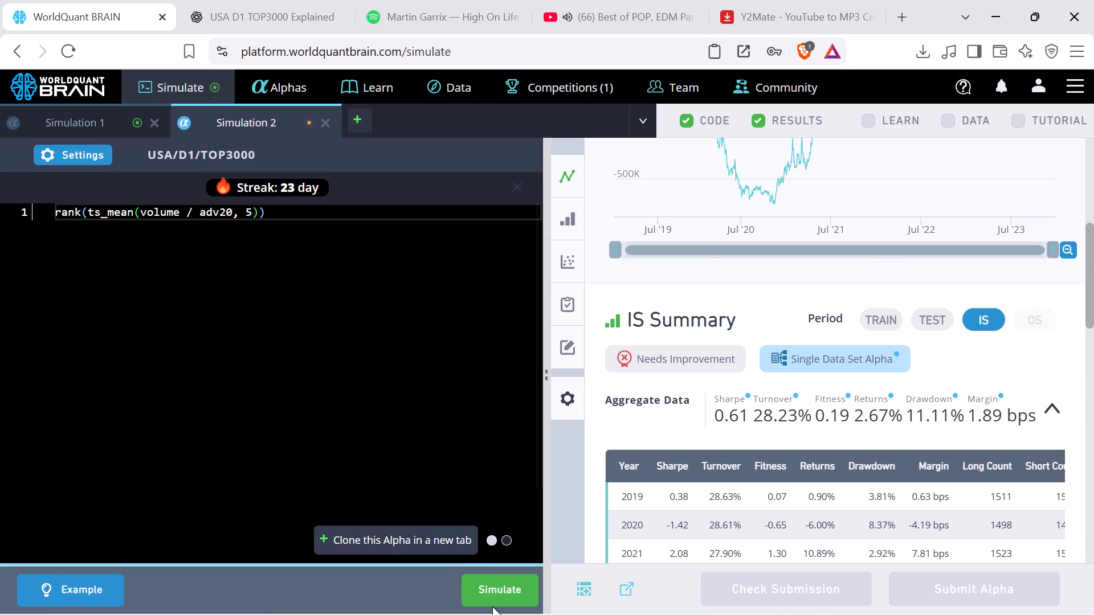
{"action": "left_click", "coordinate": [488, 597]}
{"action": "left_click", "coordinate": [93, 161]}
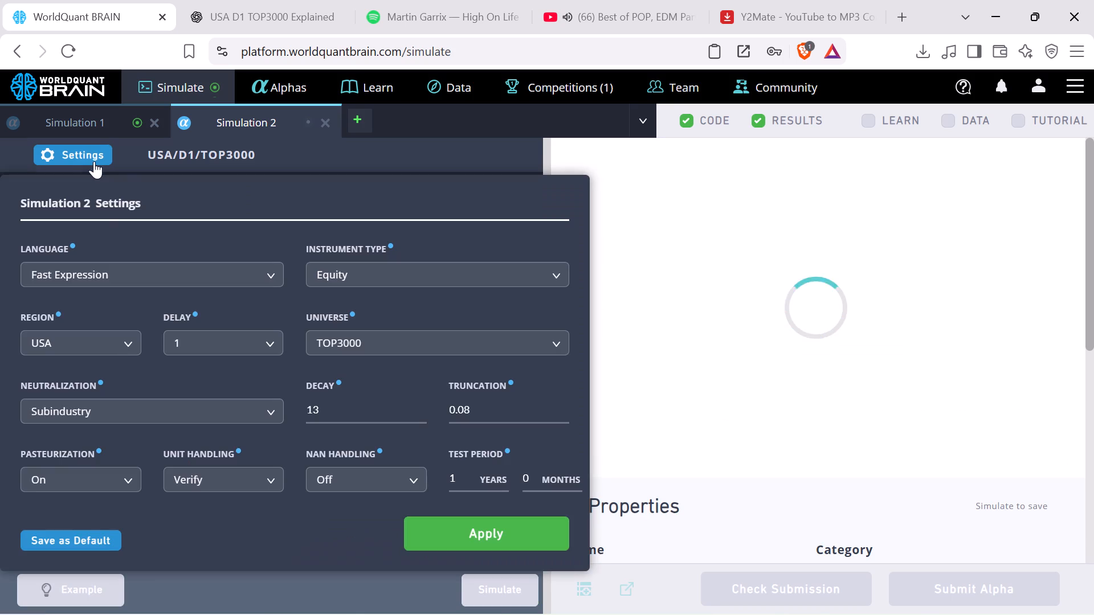
{"action": "left_click", "coordinate": [96, 156]}
Return to Simulation 1, show the test period in its TOP200 results and examine the aggregate data for the IS period.
{"action": "left_click", "coordinate": [115, 117]}
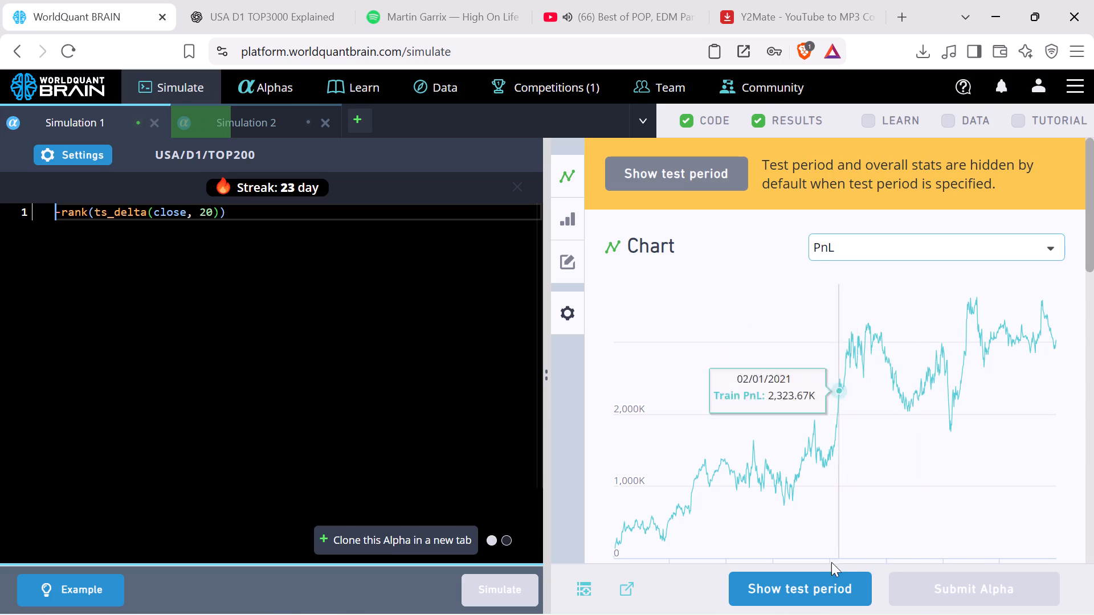
{"action": "left_click", "coordinate": [835, 577]}
{"action": "scroll", "coordinate": [862, 474], "scroll_direction": "down", "scroll_amount": 4}
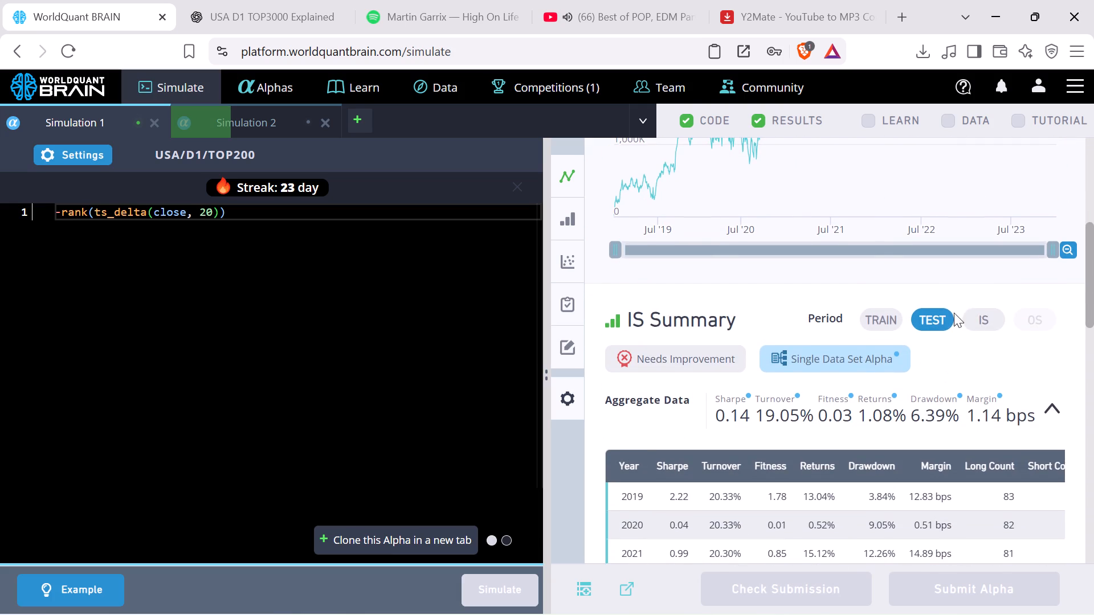
{"action": "left_click", "coordinate": [987, 325]}
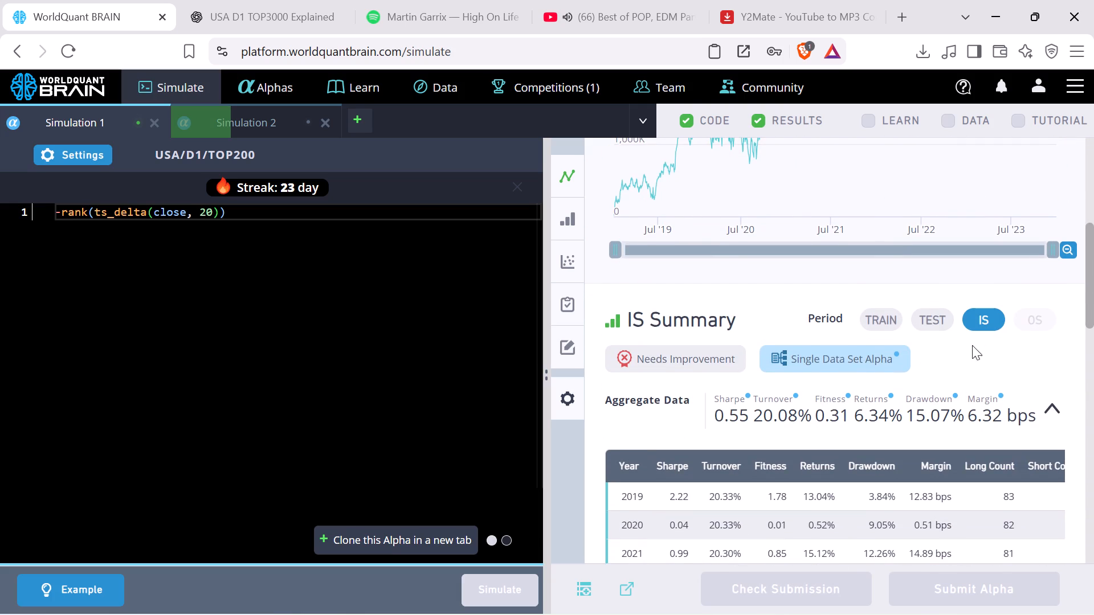
Set Simulation 1's universe to TOPSP500, apply the settings and rerun the simulation of -rank(ts_delta(close, 20)).
{"action": "left_click", "coordinate": [93, 161]}
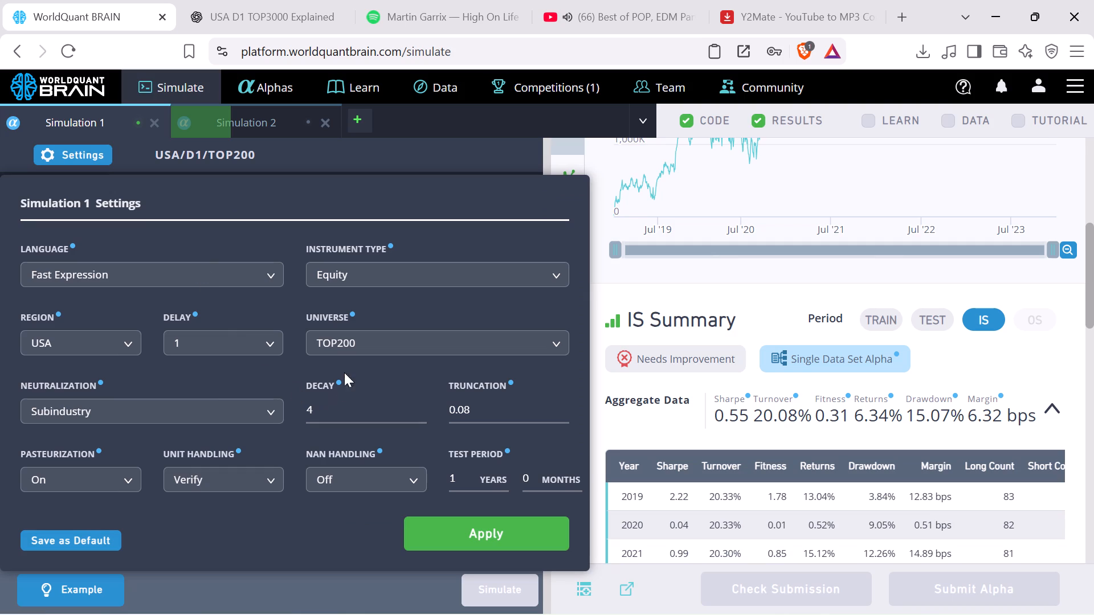
{"action": "left_click", "coordinate": [357, 348]}
{"action": "left_click", "coordinate": [346, 496]}
{"action": "left_click", "coordinate": [467, 528]}
{"action": "left_click", "coordinate": [485, 585]}
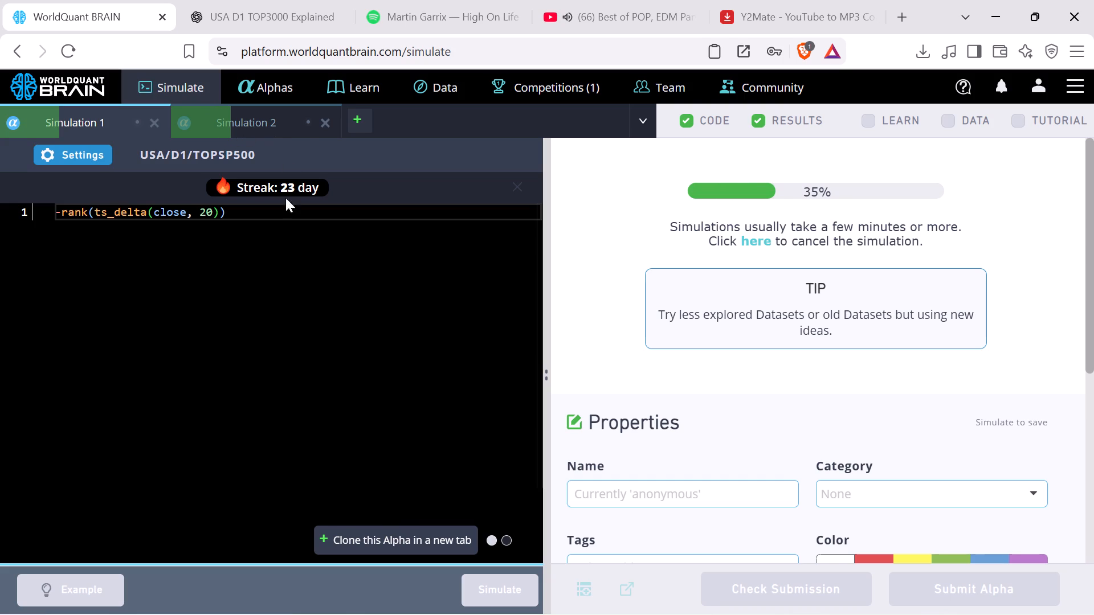
Open the list of unsubmitted alphas.
{"action": "left_click", "coordinate": [279, 95]}
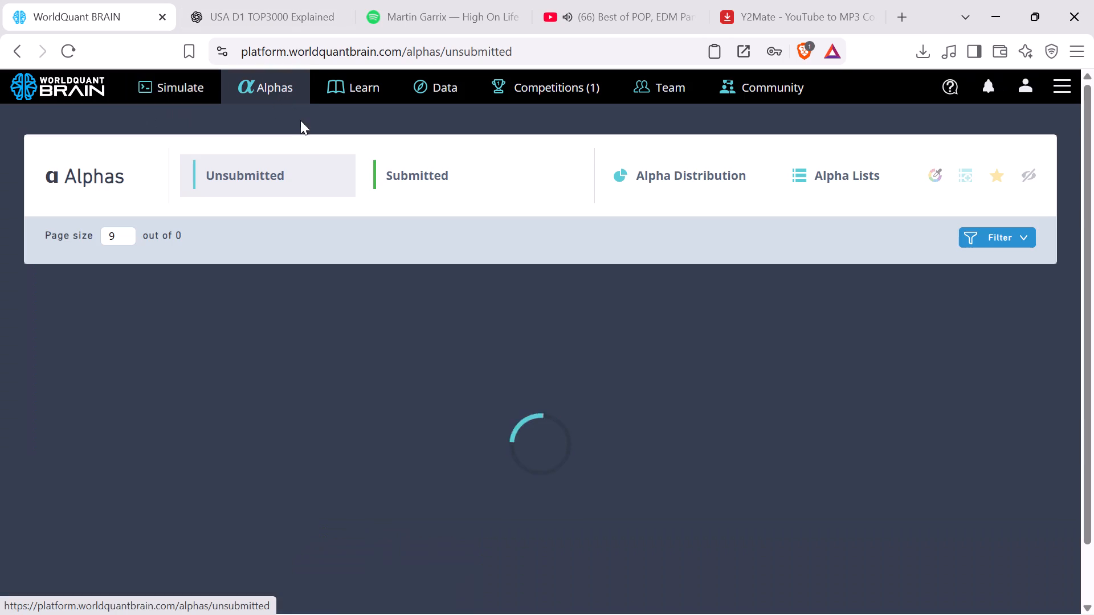
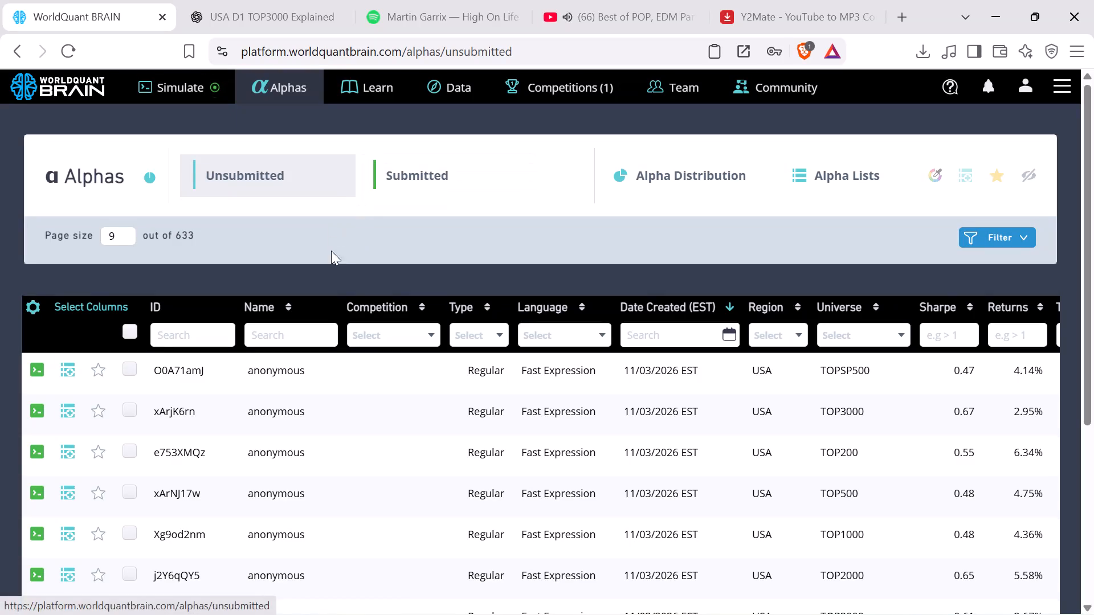
Filter the unsubmitted alphas list with the saved green filter.
{"action": "scroll", "coordinate": [402, 323], "scroll_direction": "down", "scroll_amount": 2}
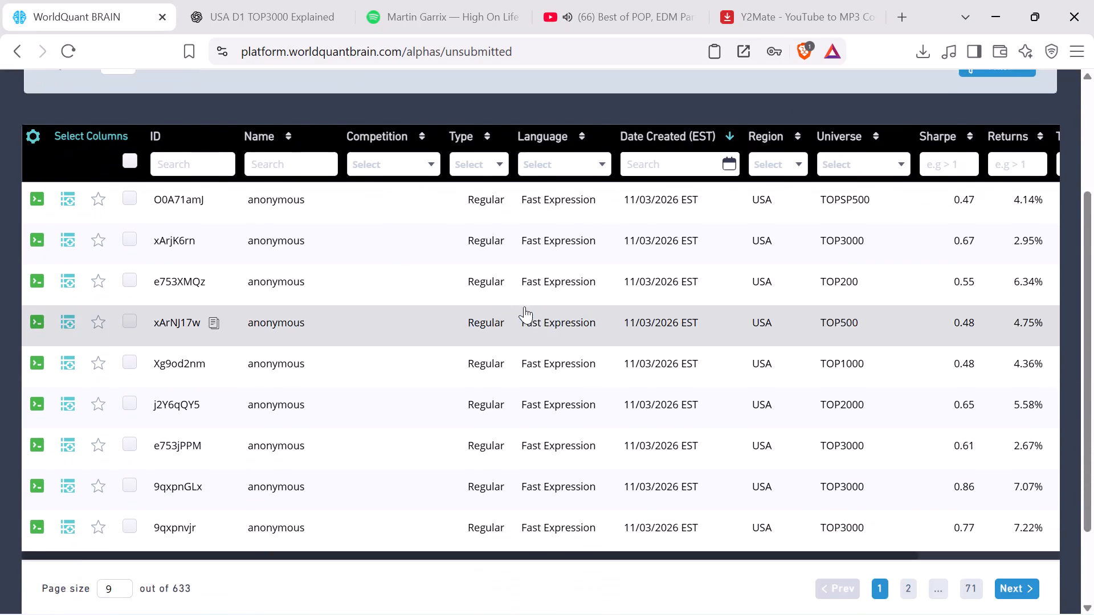
{"action": "scroll", "coordinate": [531, 315], "scroll_direction": "down", "scroll_amount": 1}
{"action": "scroll", "coordinate": [508, 294], "scroll_direction": "up", "scroll_amount": 7}
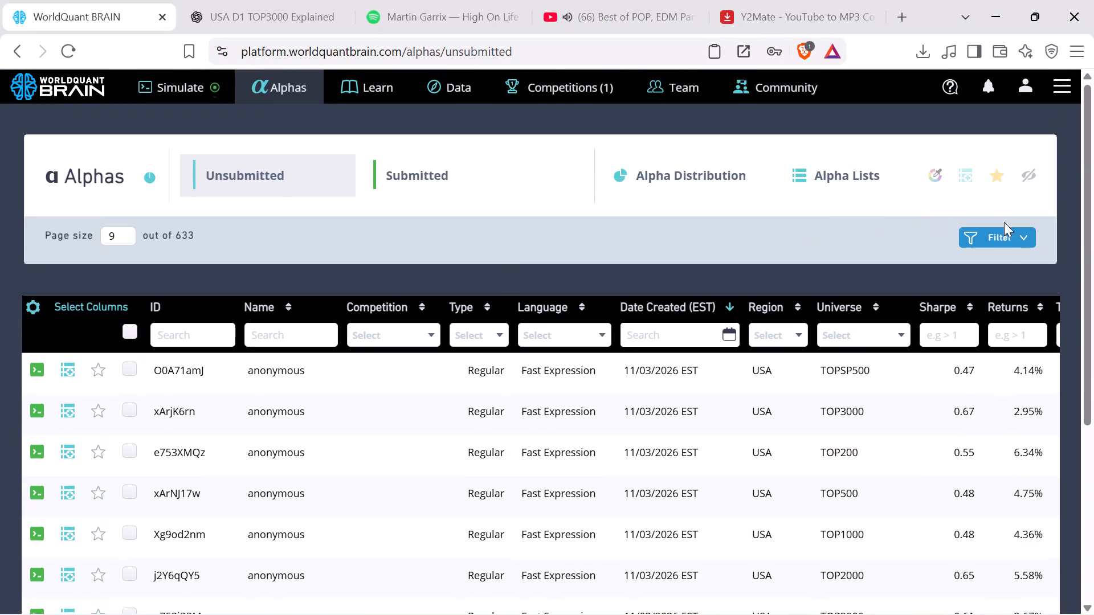
{"action": "left_click", "coordinate": [1014, 242]}
{"action": "left_click", "coordinate": [300, 293]}
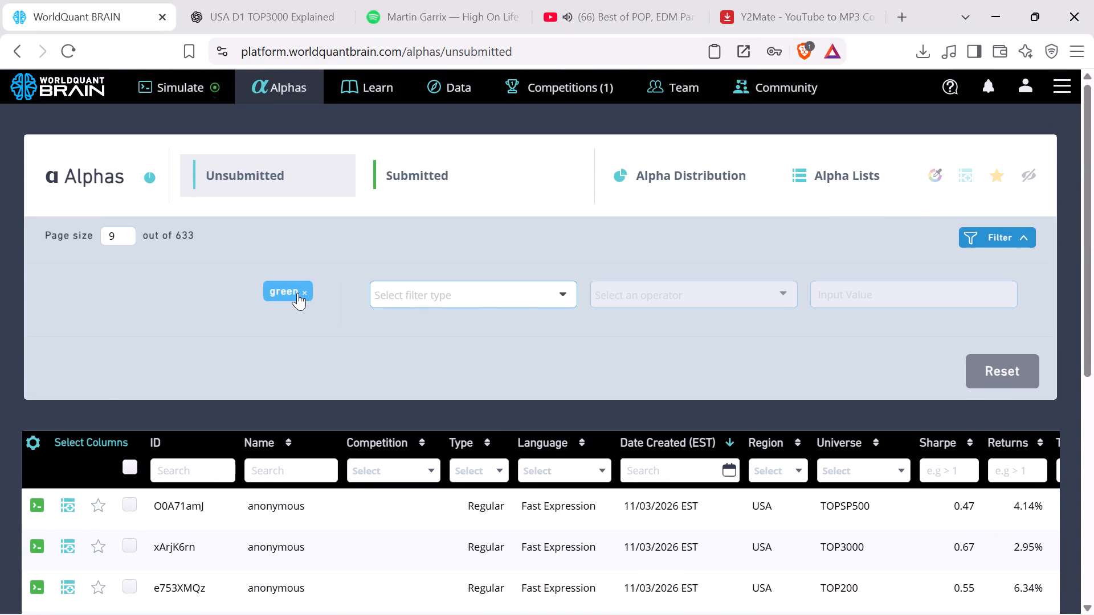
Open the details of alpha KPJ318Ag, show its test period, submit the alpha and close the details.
{"action": "scroll", "coordinate": [587, 352], "scroll_direction": "down", "scroll_amount": 2}
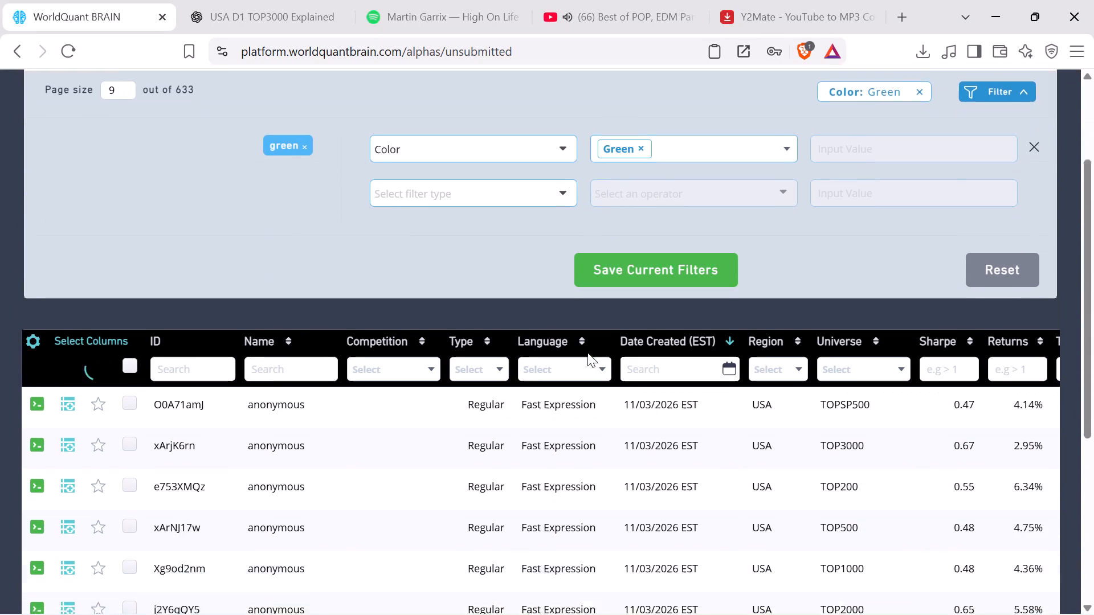
{"action": "scroll", "coordinate": [606, 310], "scroll_direction": "down", "scroll_amount": 2}
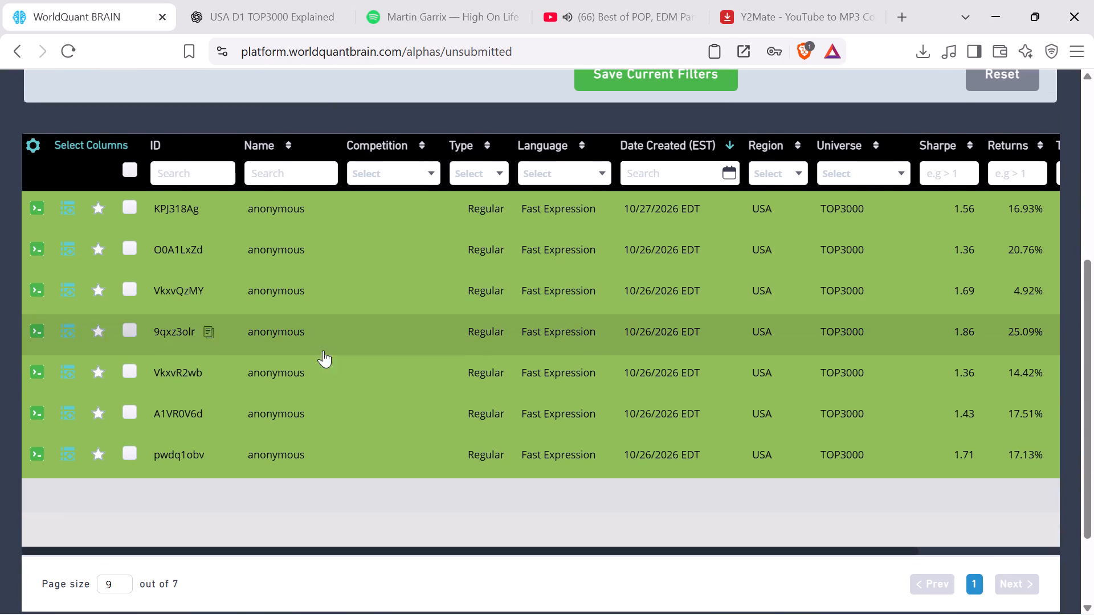
{"action": "left_click", "coordinate": [264, 212]}
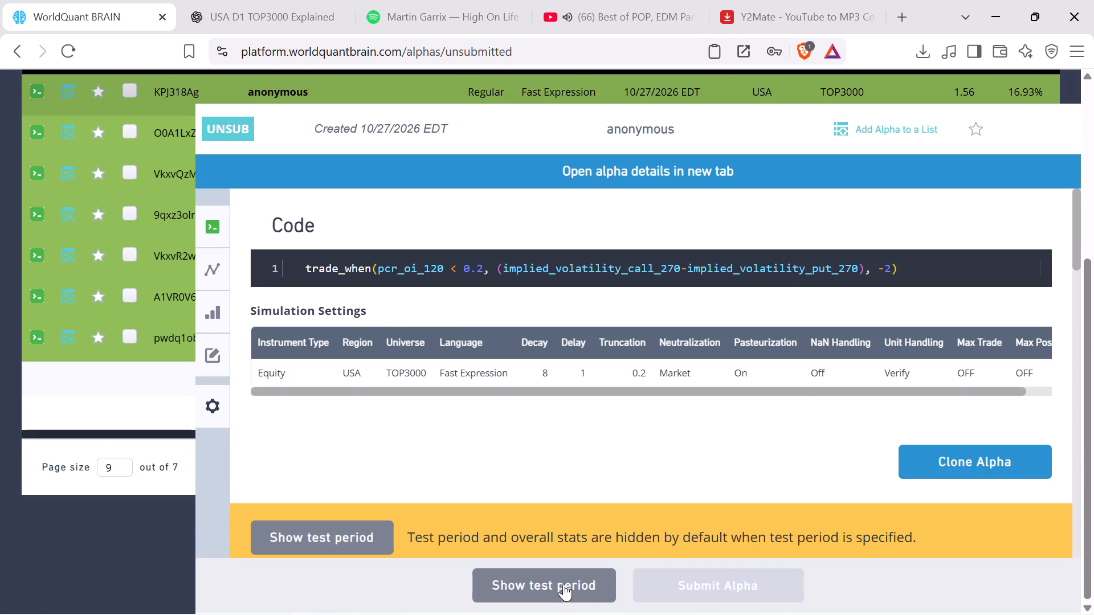
{"action": "left_click", "coordinate": [564, 584]}
{"action": "left_click", "coordinate": [680, 587]}
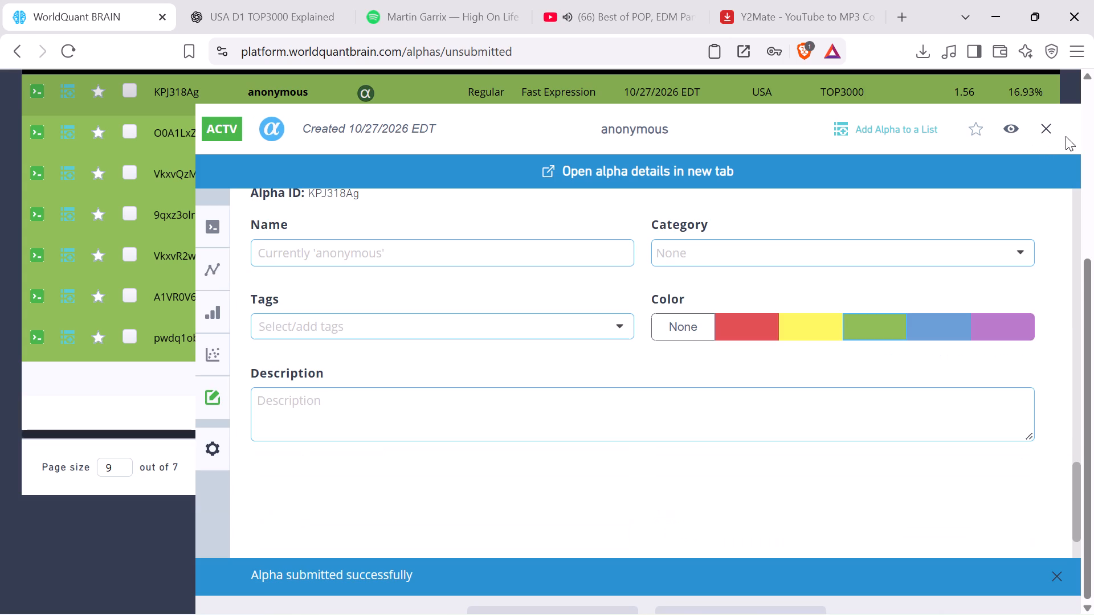
{"action": "left_click", "coordinate": [1052, 130]}
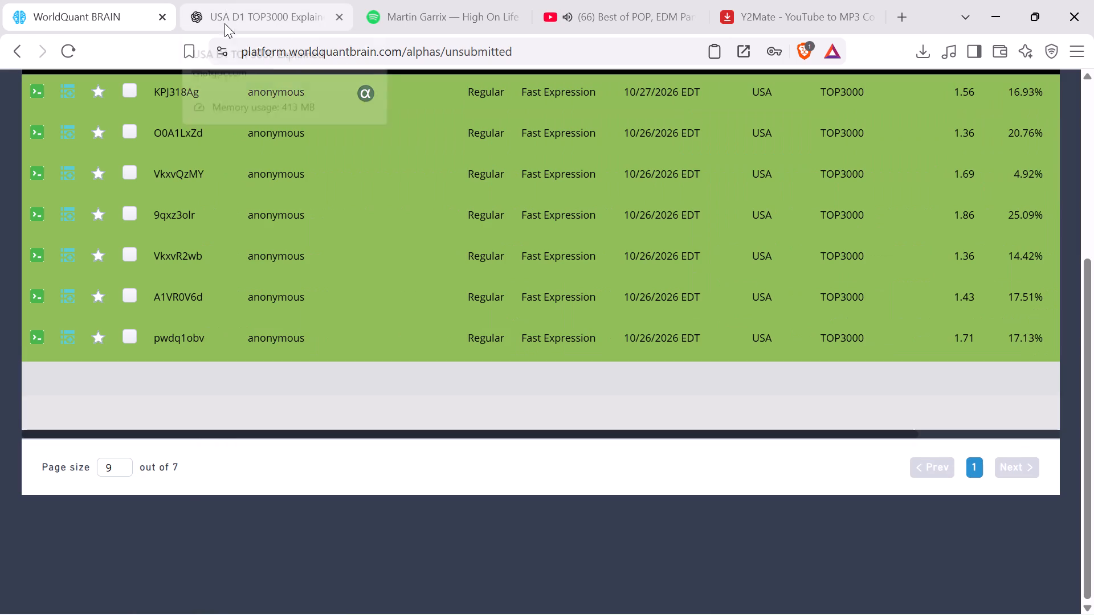
Return to Simulation 1, show the test period in its TOPSP500 results and examine the aggregate data for the IS period.
{"action": "scroll", "coordinate": [96, 83], "scroll_direction": "up", "scroll_amount": 6}
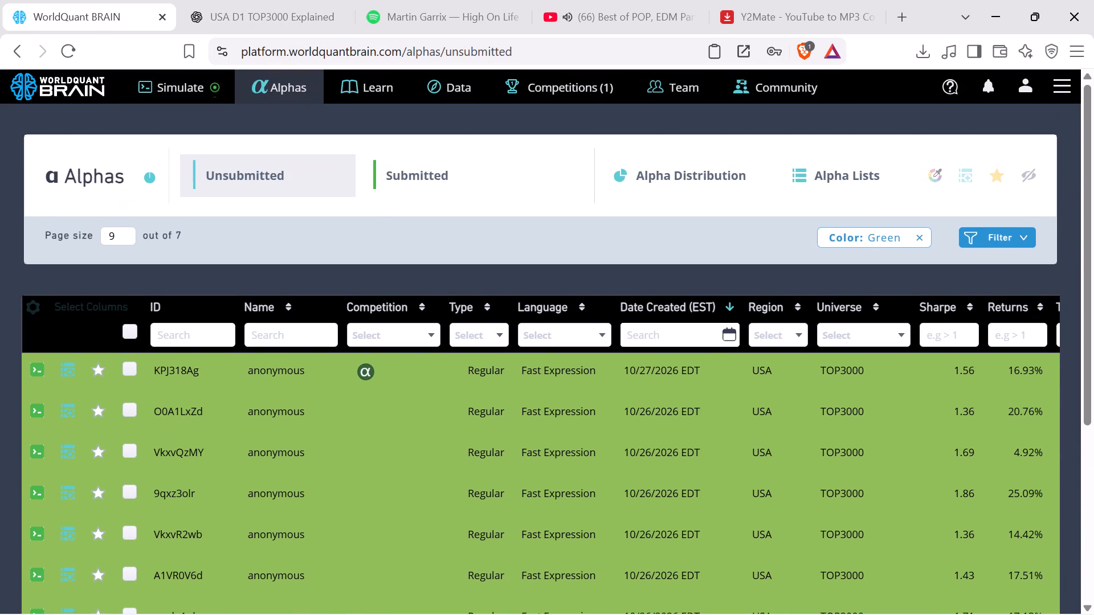
{"action": "left_click", "coordinate": [207, 88]}
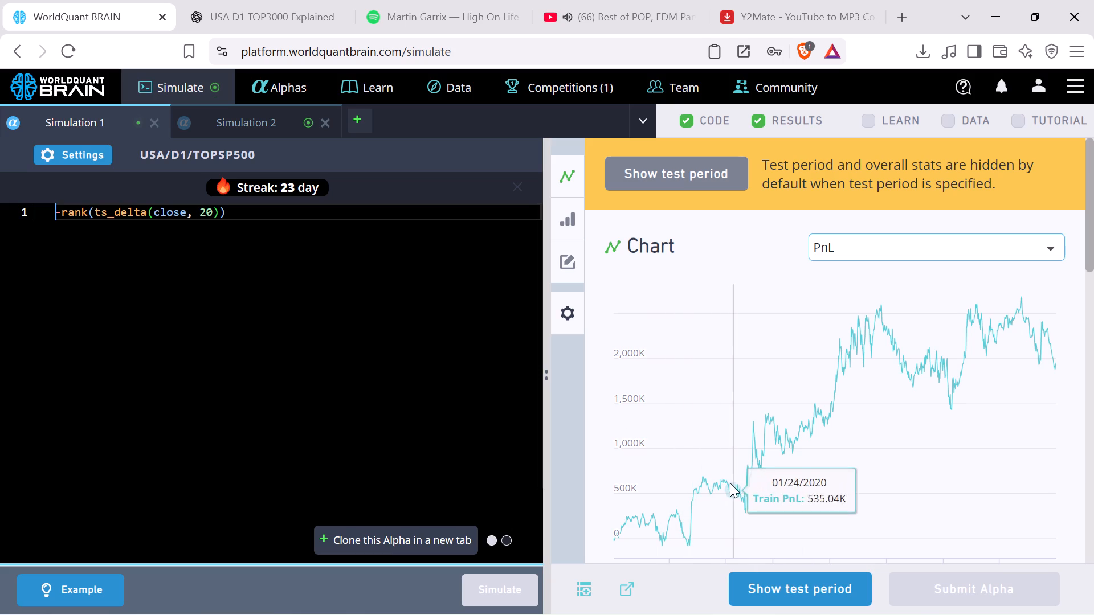
{"action": "left_click", "coordinate": [788, 589]}
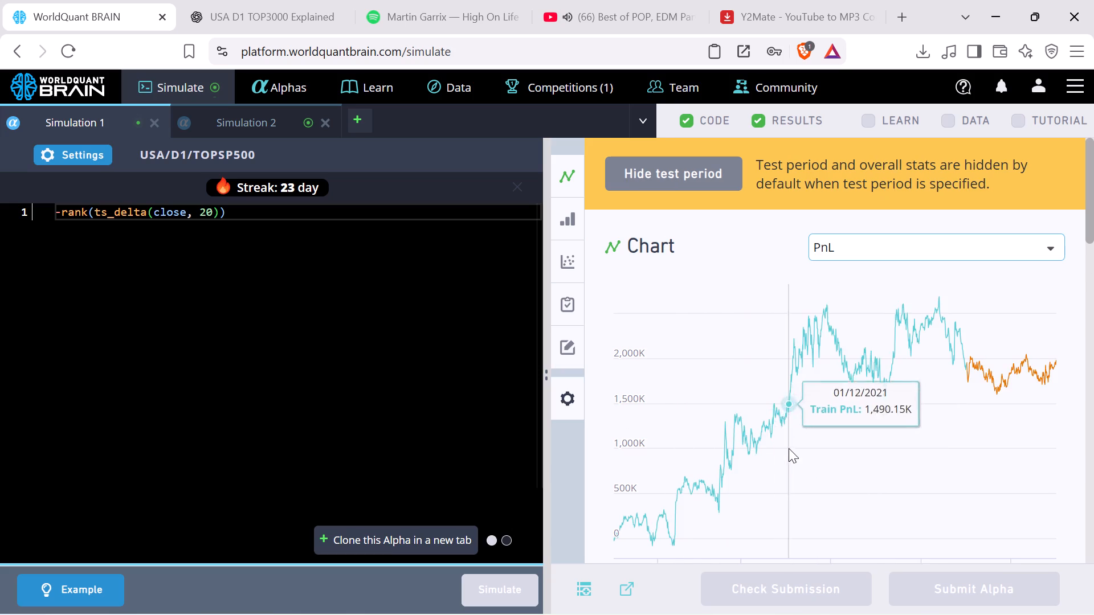
{"action": "scroll", "coordinate": [790, 448], "scroll_direction": "down", "scroll_amount": 2}
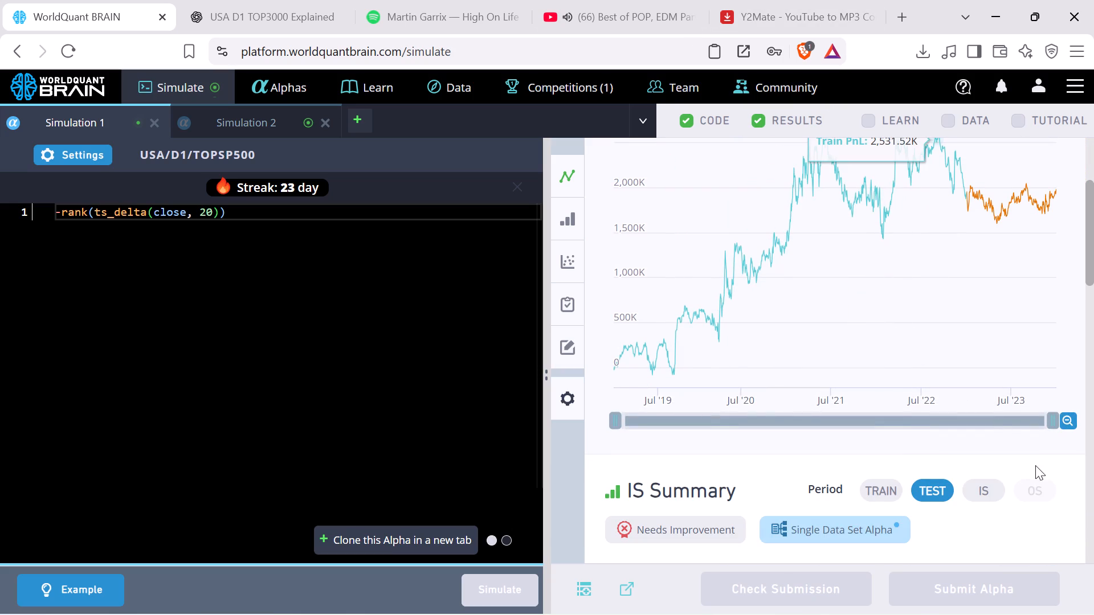
{"action": "left_click", "coordinate": [992, 490]}
{"action": "scroll", "coordinate": [822, 351], "scroll_direction": "down", "scroll_amount": 3}
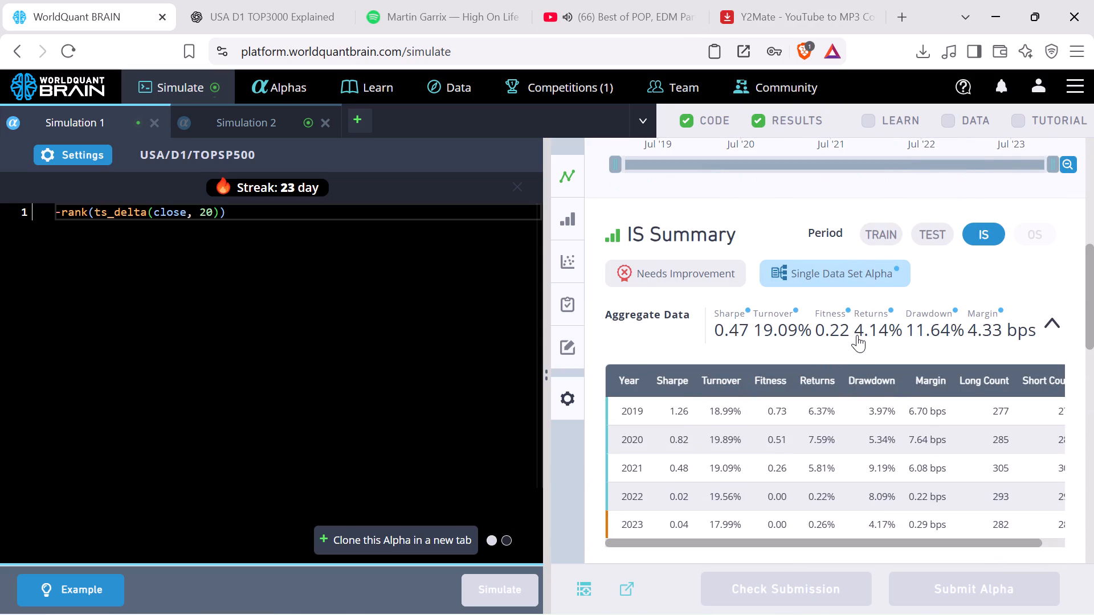
Switch to Simulation 2, show the test period in its results and examine the summary and PnL chart.
{"action": "left_click", "coordinate": [240, 129]}
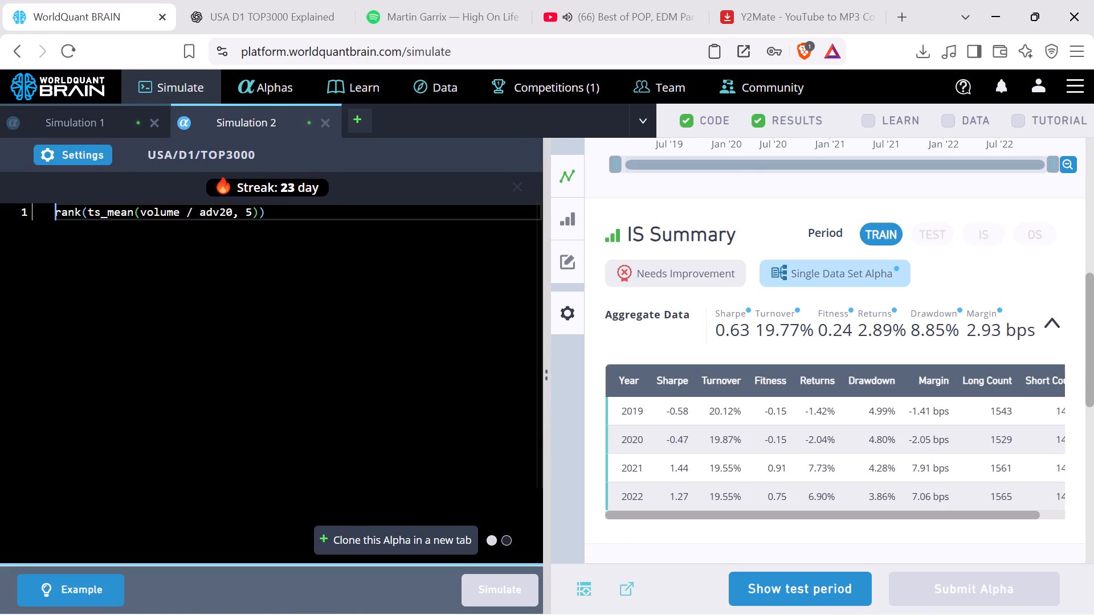
{"action": "left_click", "coordinate": [823, 594]}
{"action": "scroll", "coordinate": [823, 473], "scroll_direction": "up", "scroll_amount": 3}
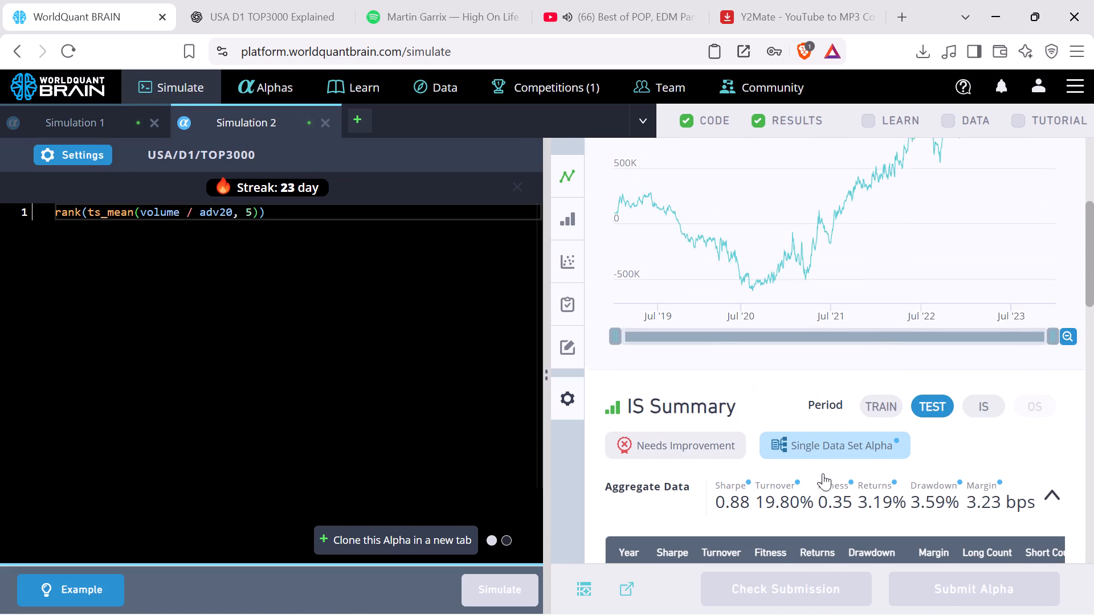
{"action": "scroll", "coordinate": [823, 473], "scroll_direction": "up", "scroll_amount": 3}
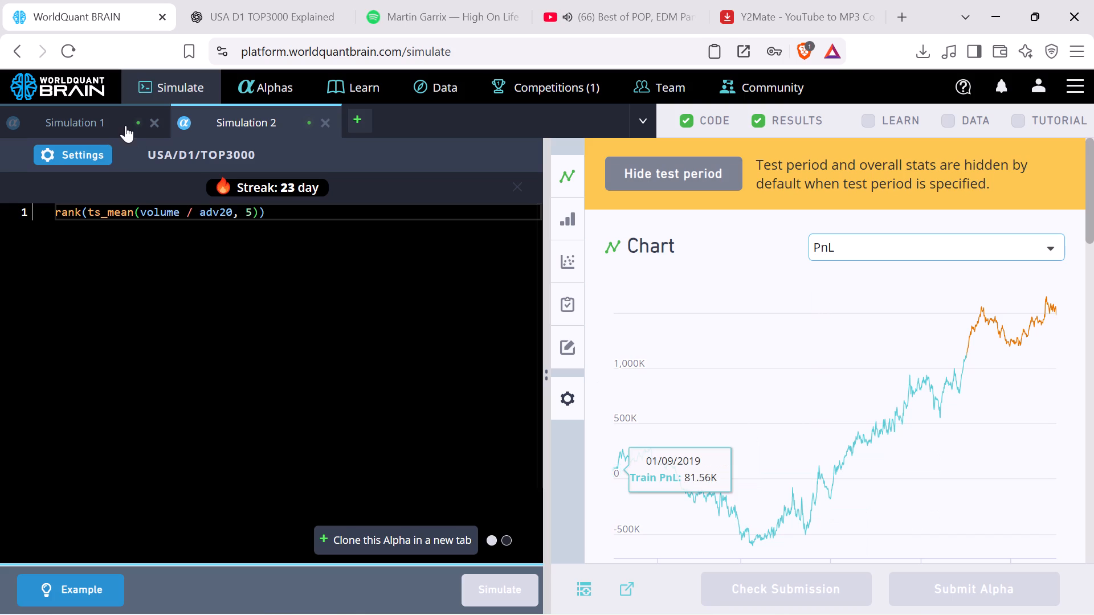
Set Simulation 2's decay to 31, apply the settings and rerun the simulation of rank(ts_mean(volume / adv20, 5)).
{"action": "left_click", "coordinate": [78, 154]}
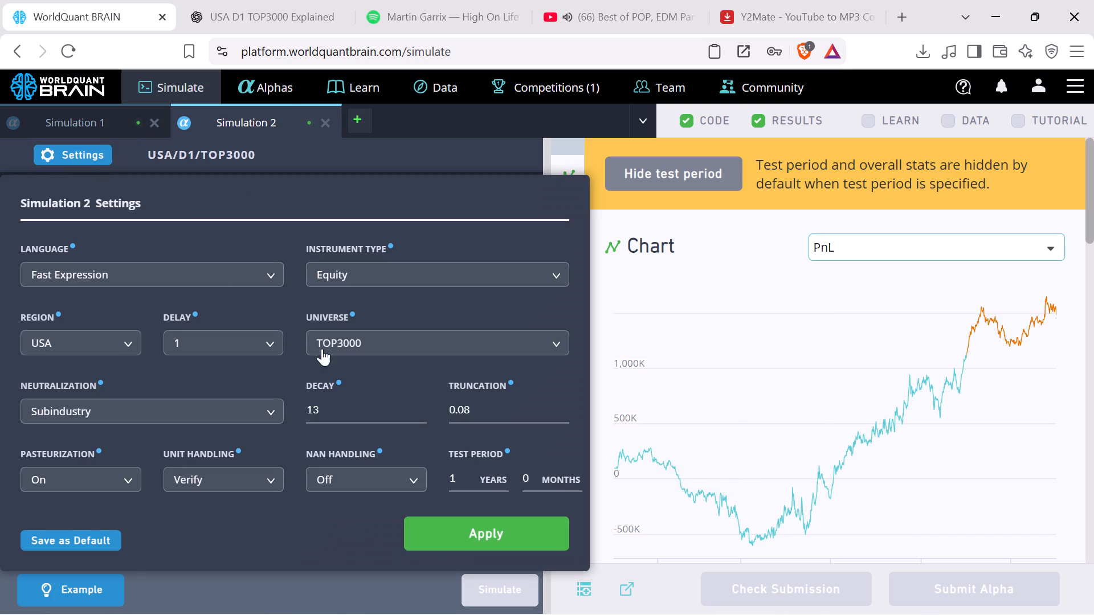
{"action": "double_click", "coordinate": [417, 407]}
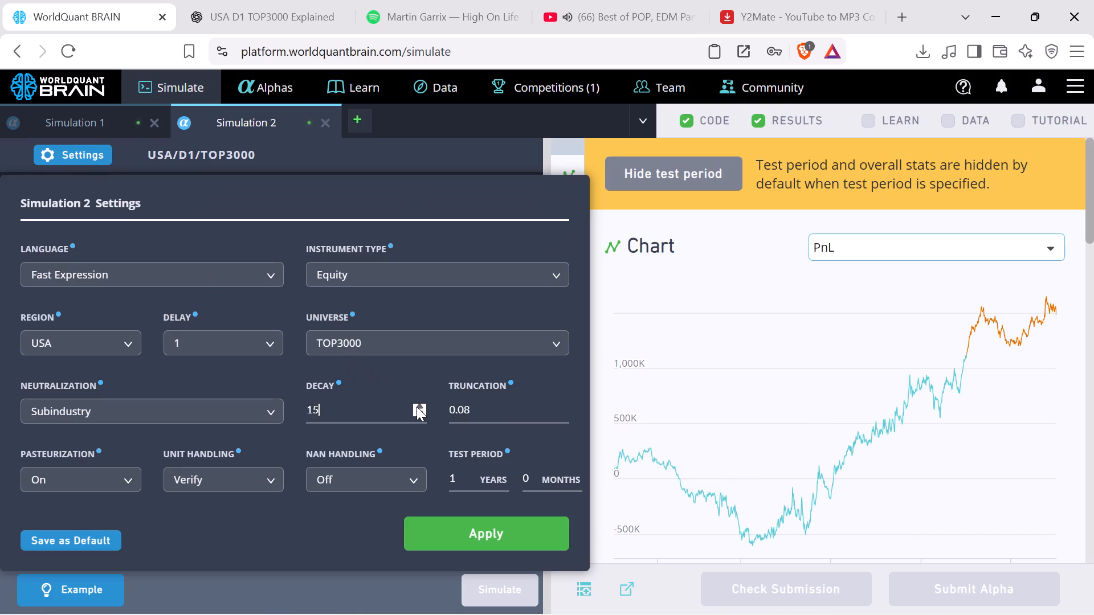
{"action": "left_click", "coordinate": [417, 407]}
{"action": "left_click", "coordinate": [417, 407]}
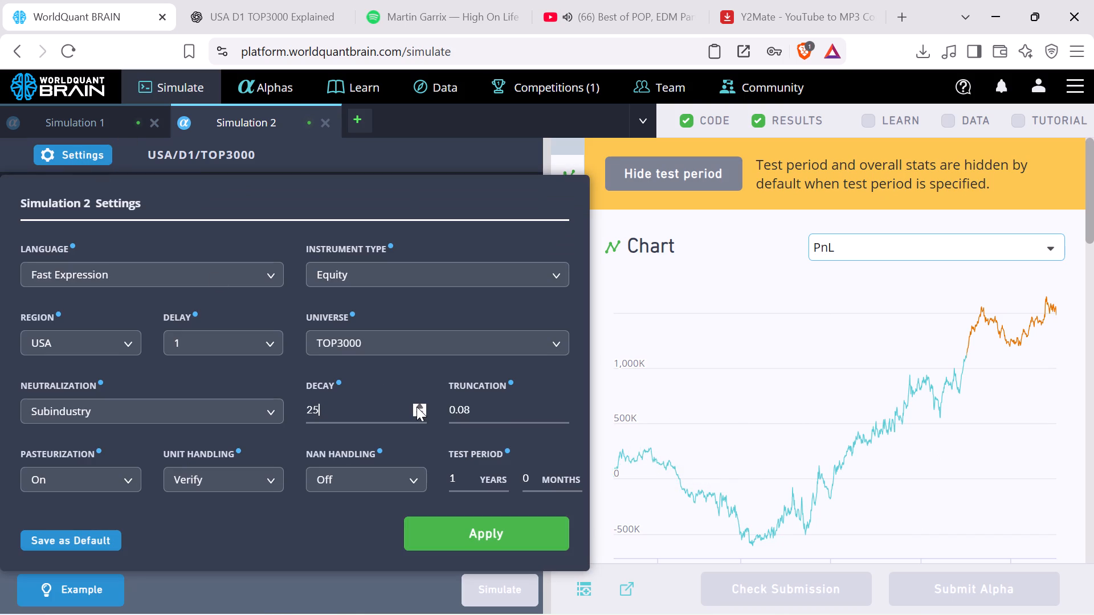
{"action": "triple_click", "coordinate": [417, 407]}
{"action": "triple_click", "coordinate": [417, 407]}
{"action": "left_click", "coordinate": [457, 540]}
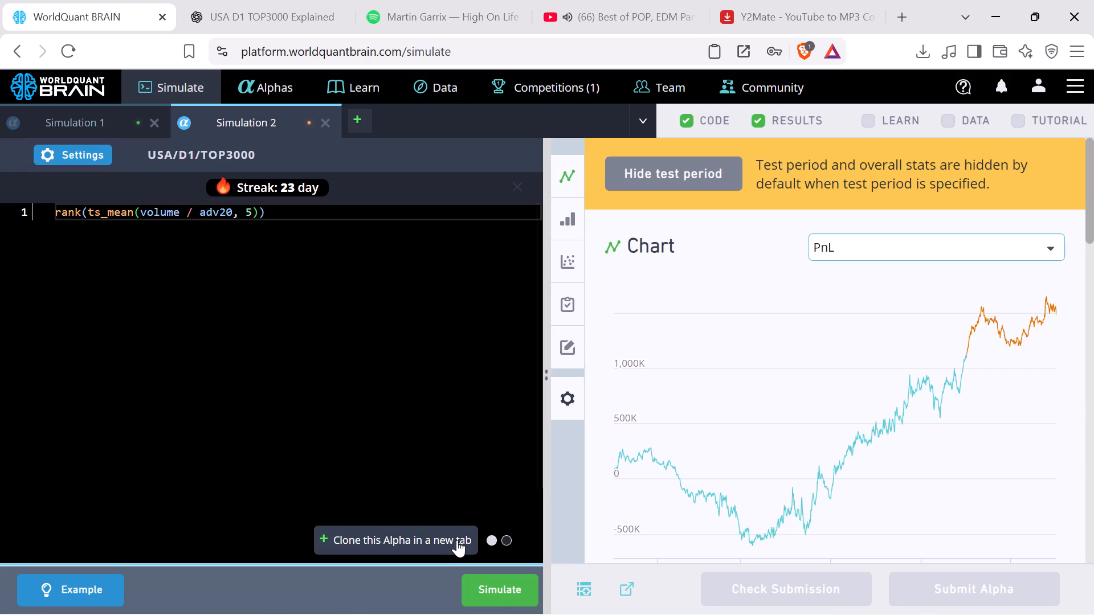
{"action": "left_click", "coordinate": [491, 596]}
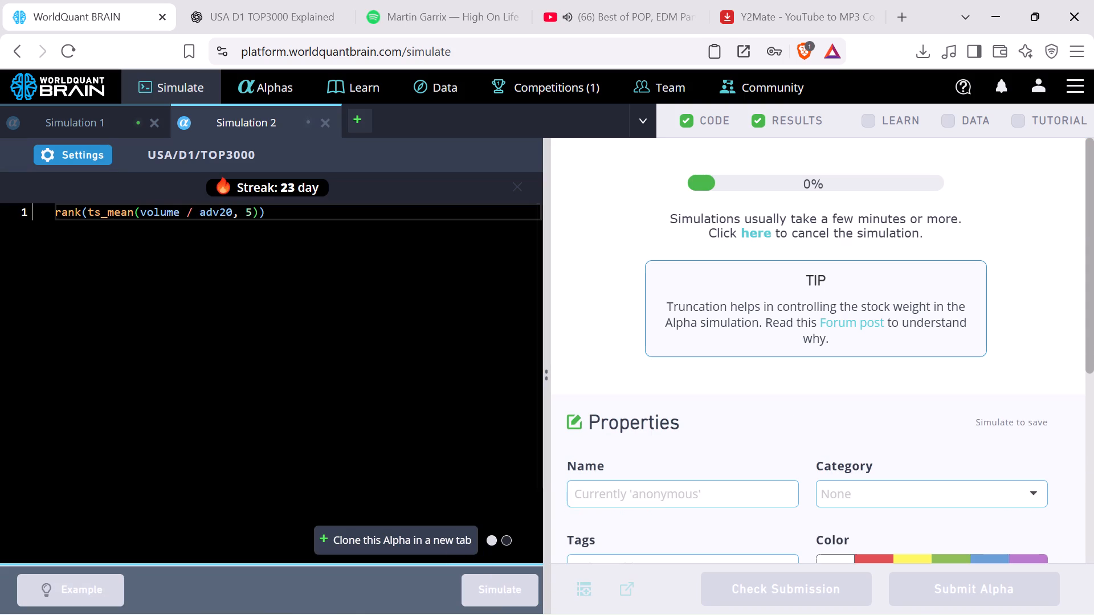
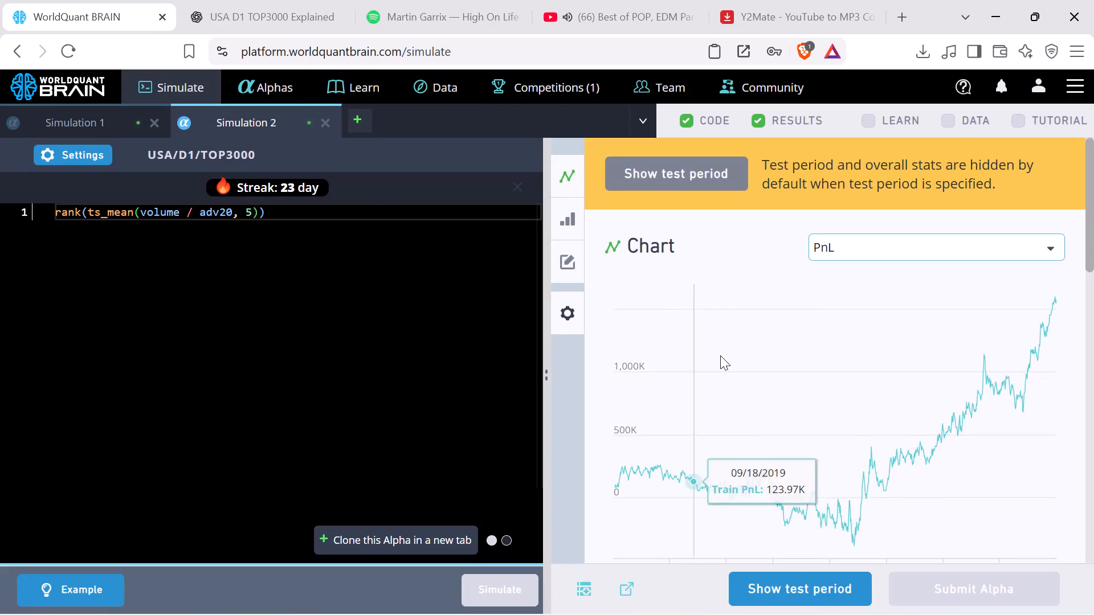
Show the test period in Simulation 2's results and examine the aggregate data for the IS period.
{"action": "left_click", "coordinate": [793, 596]}
{"action": "scroll", "coordinate": [763, 462], "scroll_direction": "down", "scroll_amount": 2}
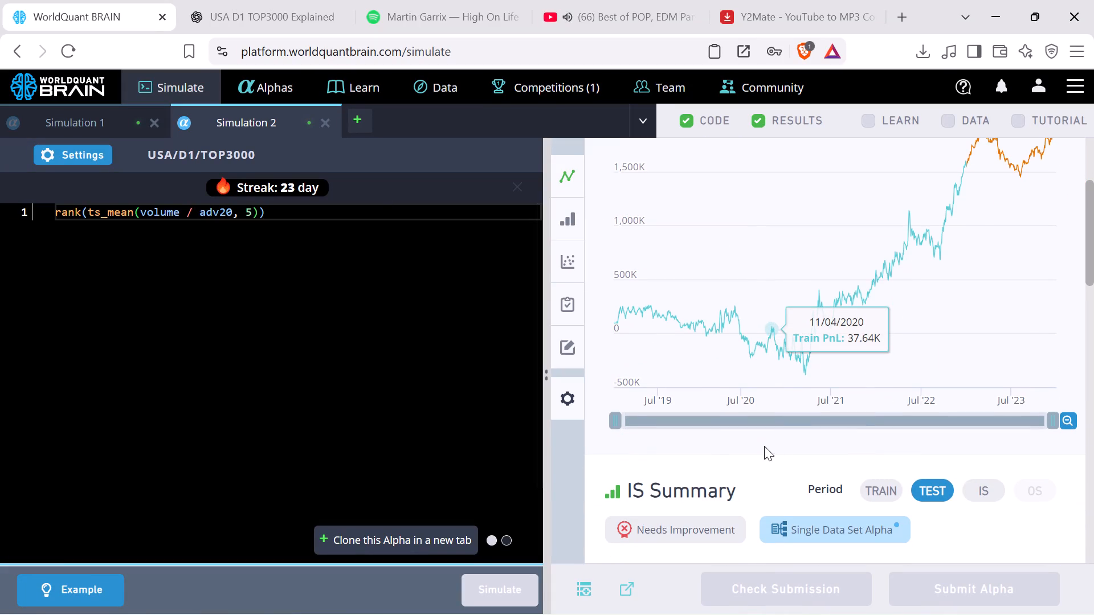
{"action": "left_click", "coordinate": [975, 487]}
{"action": "scroll", "coordinate": [940, 496], "scroll_direction": "down", "scroll_amount": 3}
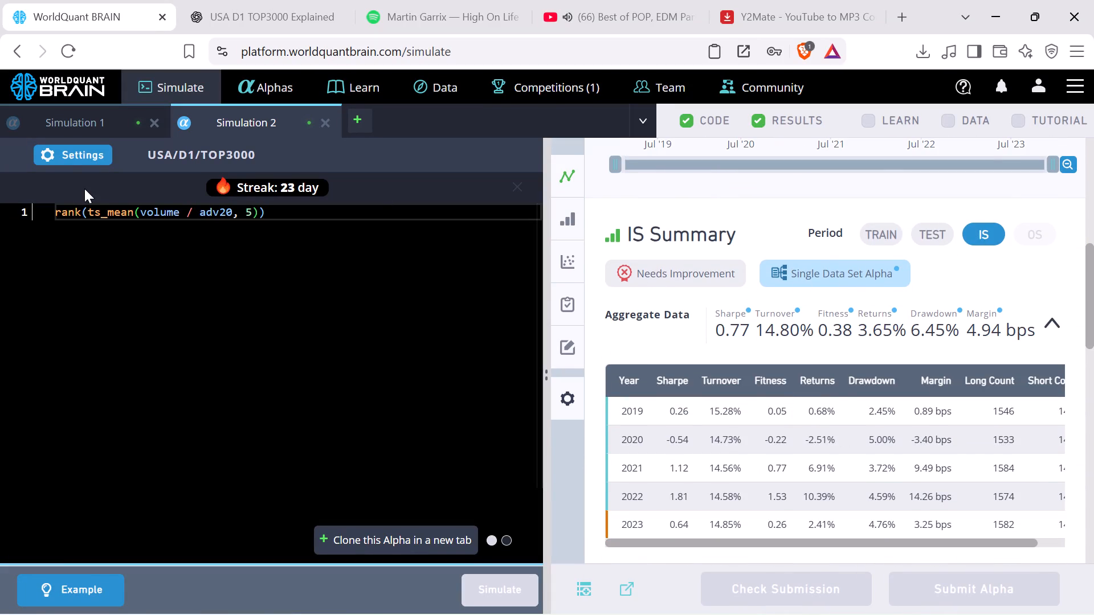
Set Simulation 2's decay to 70, apply the settings and rerun the simulation of rank(ts_mean(volume / adv20, 5)).
{"action": "left_click", "coordinate": [69, 154]}
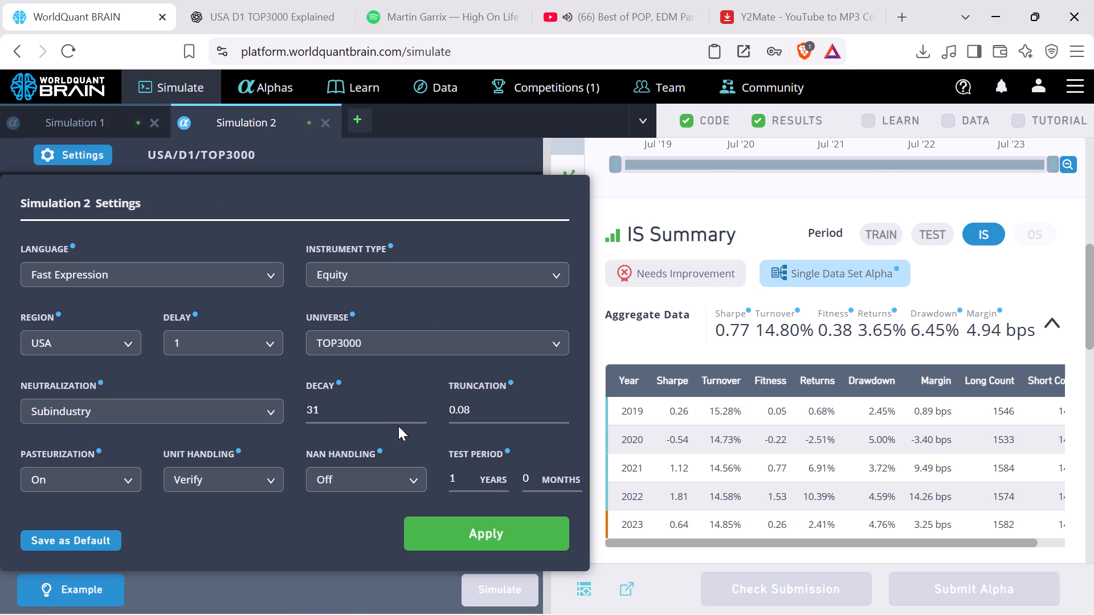
{"action": "left_click", "coordinate": [371, 405]}
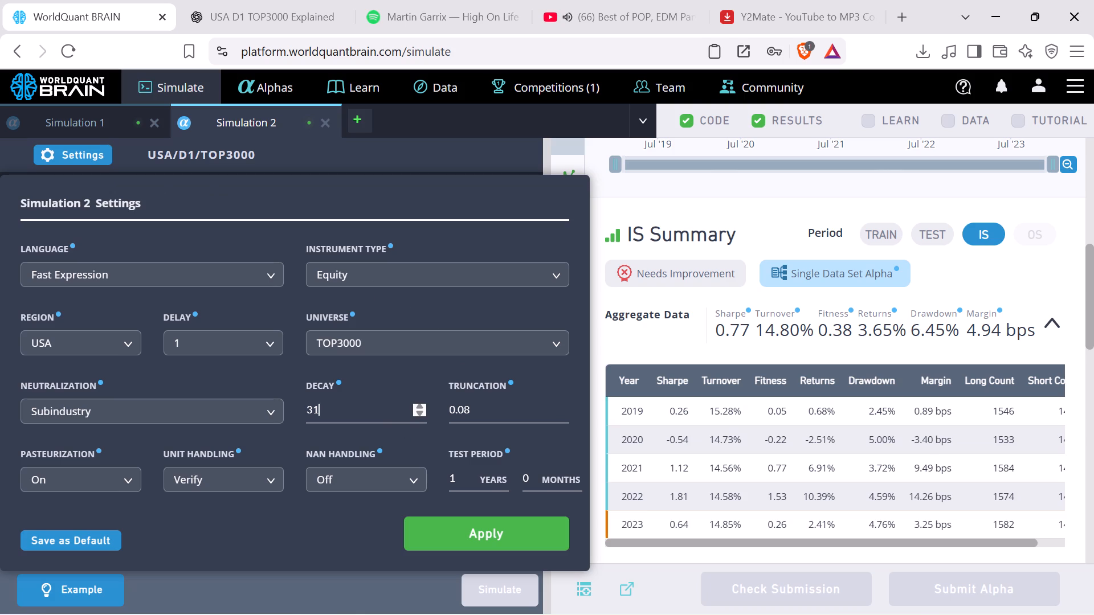
{"action": "left_click", "coordinate": [370, 405]}
{"action": "left_click", "coordinate": [370, 405]}
{"action": "key", "text": "7"}
{"action": "key", "text": "0"}
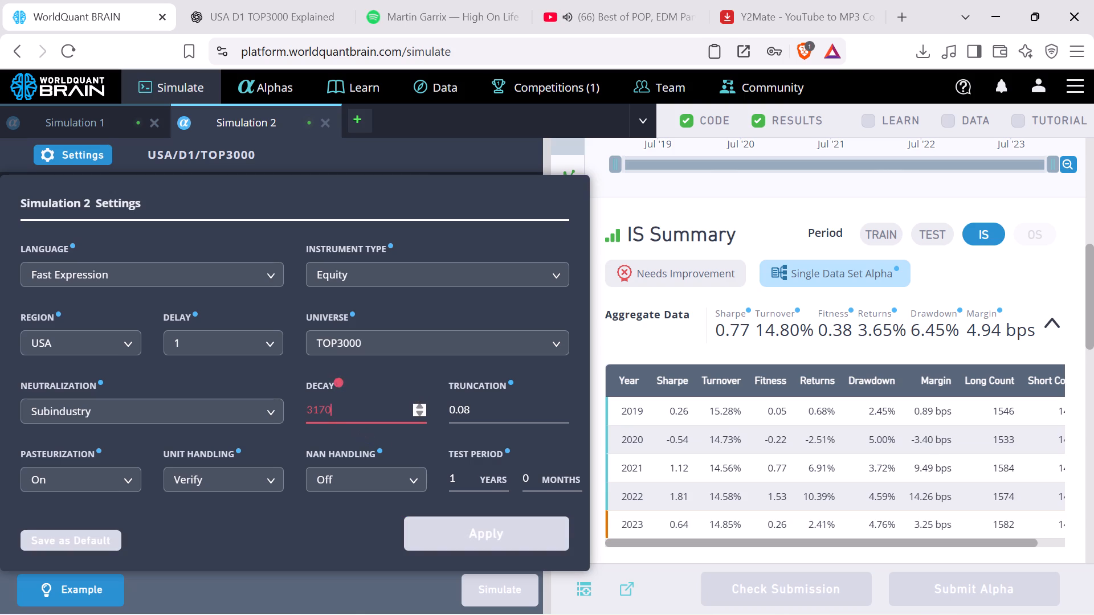
{"action": "left_click_drag", "start_coordinate": [320, 412], "coordinate": [275, 412]}
{"action": "key", "text": "BackSpace"}
{"action": "left_click", "coordinate": [496, 545]}
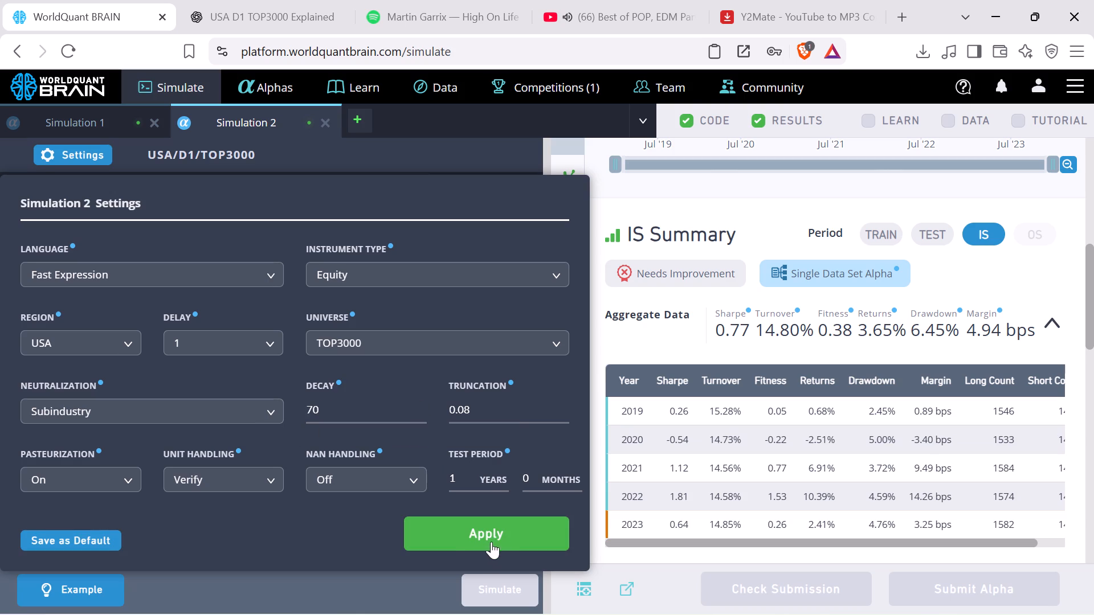
{"action": "left_click", "coordinate": [496, 591]}
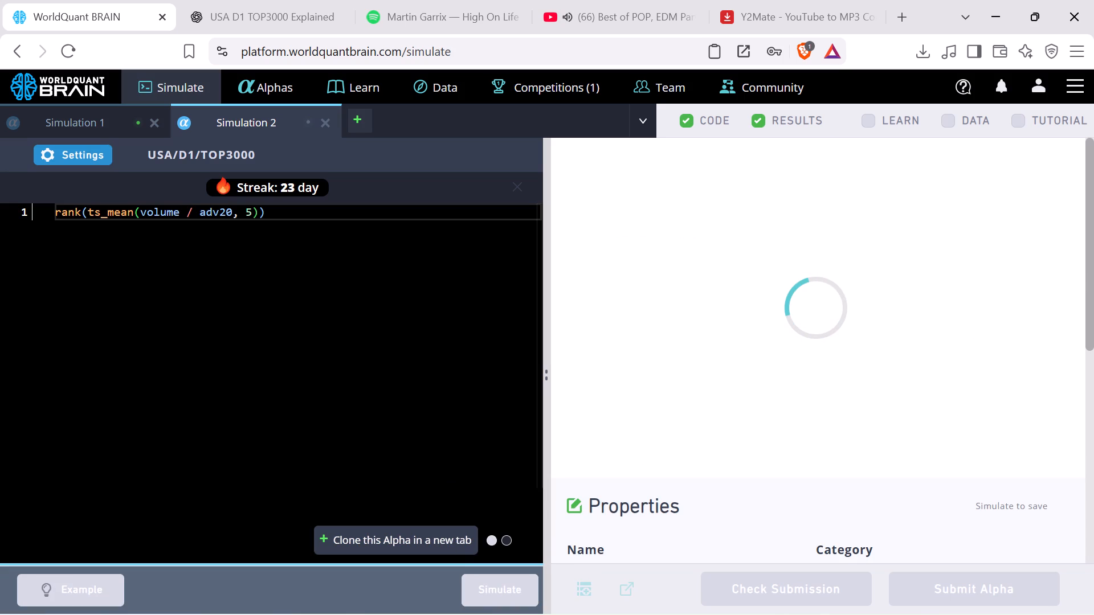
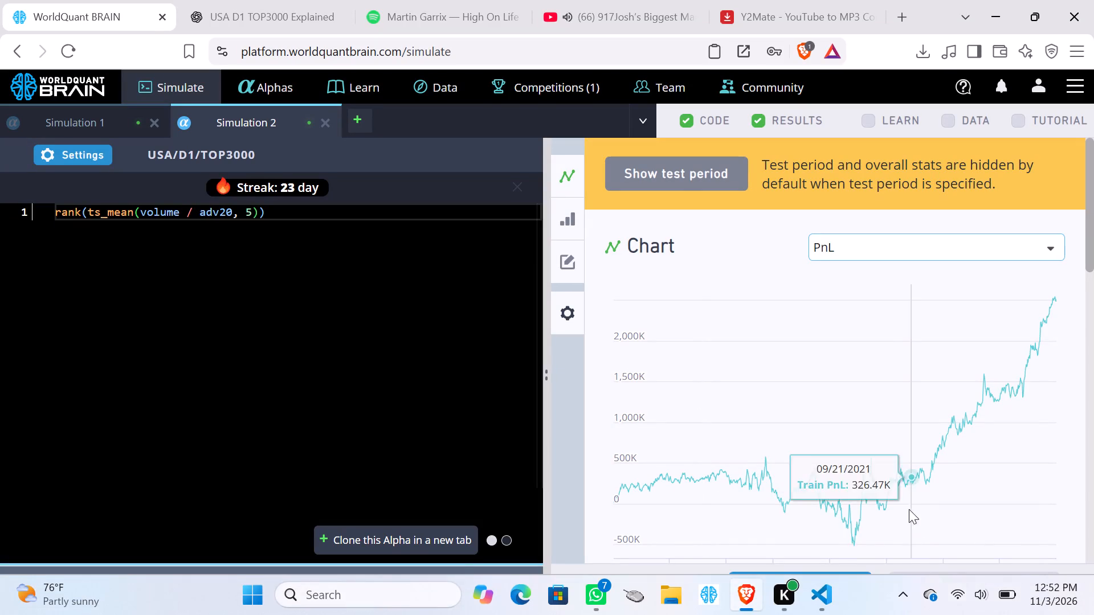
Show the test period in Simulation 2's results and examine the PnL chart and the IS period's aggregate data.
{"action": "left_click", "coordinate": [822, 588]}
{"action": "scroll", "coordinate": [804, 524], "scroll_direction": "down", "scroll_amount": 3}
{"action": "scroll", "coordinate": [864, 453], "scroll_direction": "up", "scroll_amount": 2}
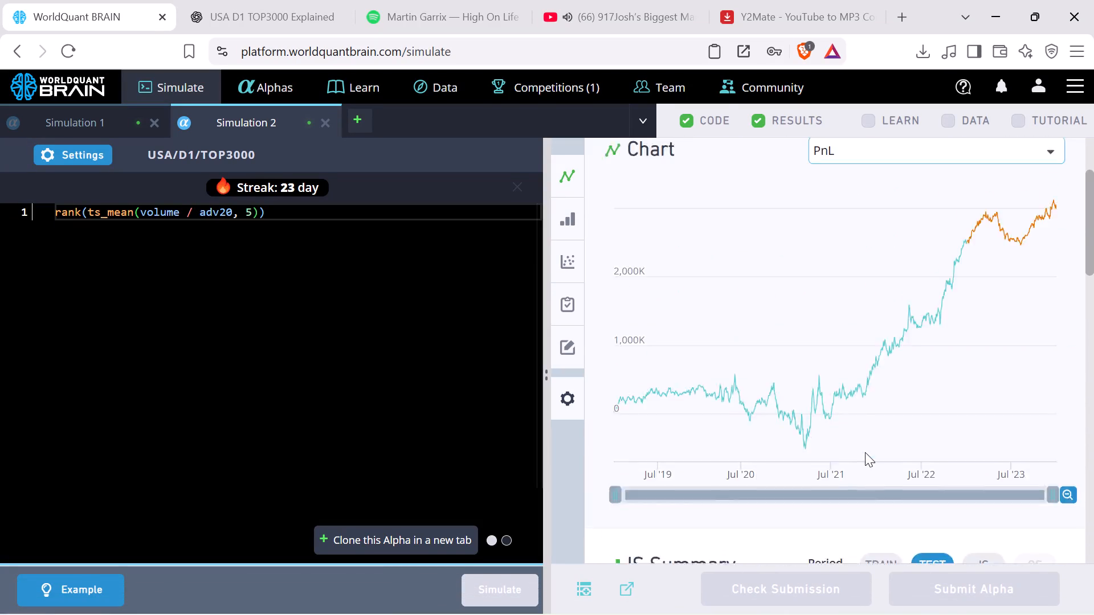
{"action": "scroll", "coordinate": [865, 452], "scroll_direction": "up", "scroll_amount": 1}
{"action": "scroll", "coordinate": [941, 442], "scroll_direction": "down", "scroll_amount": 1}
{"action": "scroll", "coordinate": [985, 506], "scroll_direction": "down", "scroll_amount": 2}
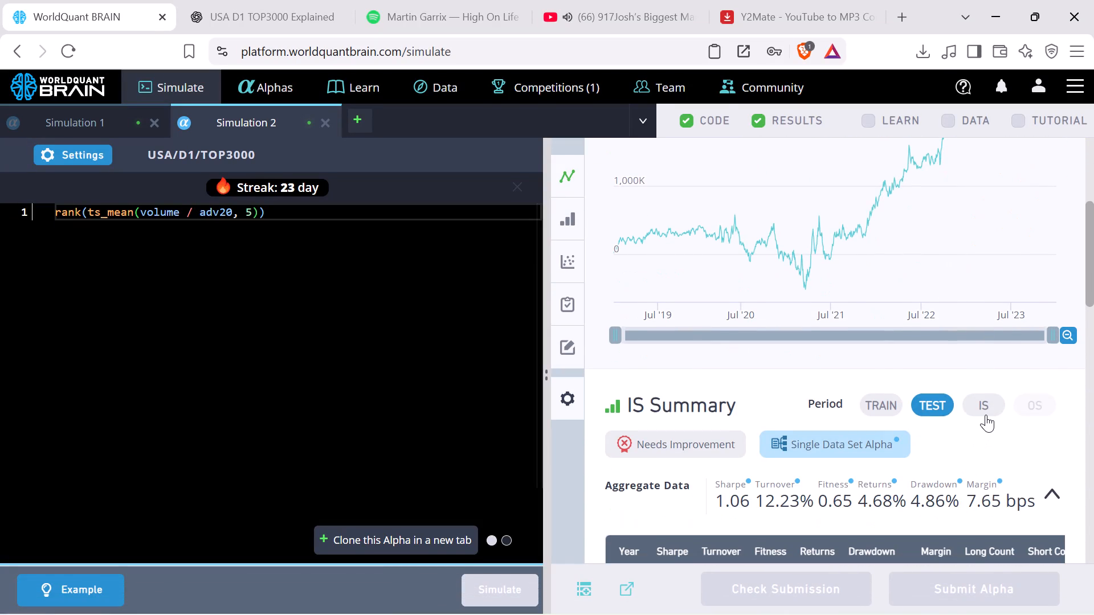
{"action": "left_click", "coordinate": [986, 411]}
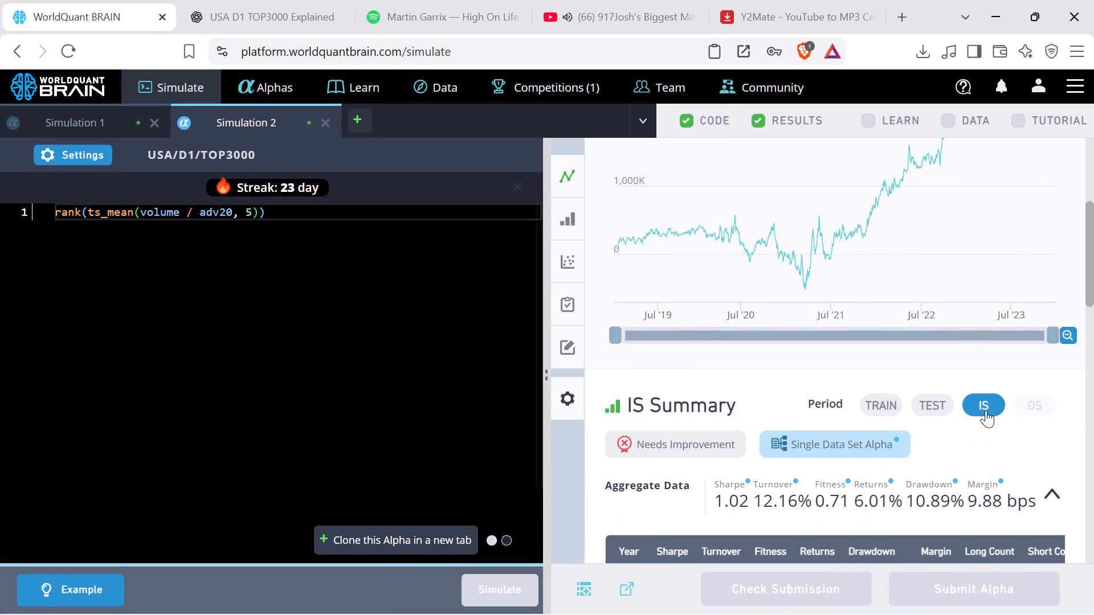
Set Simulation 2's decay to 80, apply the settings and rerun the simulation of rank(ts_mean(volume / adv20, 5)).
{"action": "left_click", "coordinate": [94, 153]}
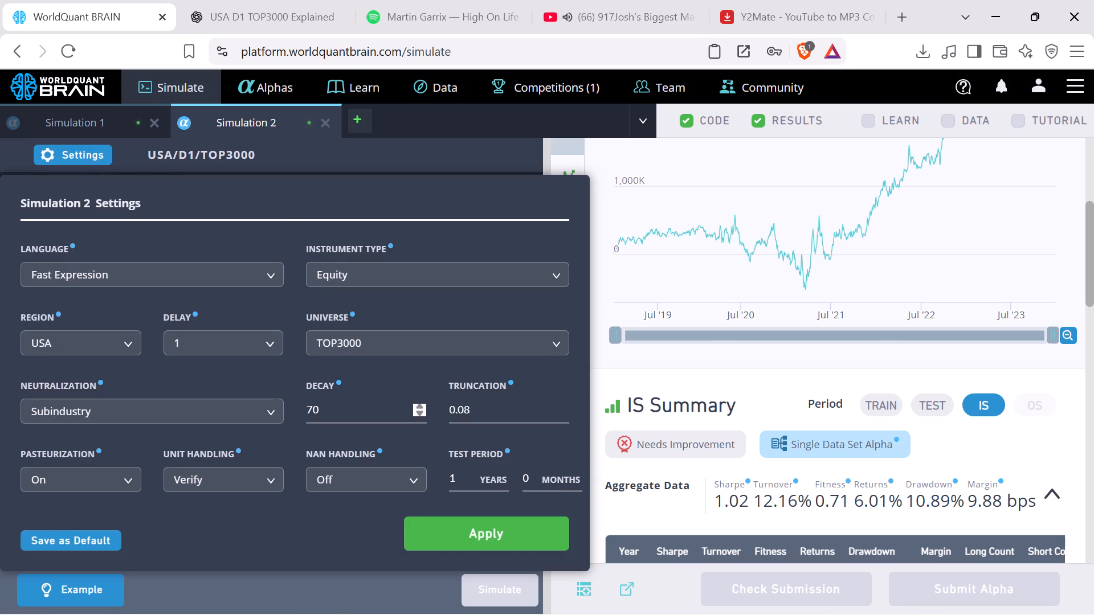
{"action": "left_click", "coordinate": [415, 408]}
{"action": "left_click", "coordinate": [444, 540]}
{"action": "left_click", "coordinate": [536, 587]}
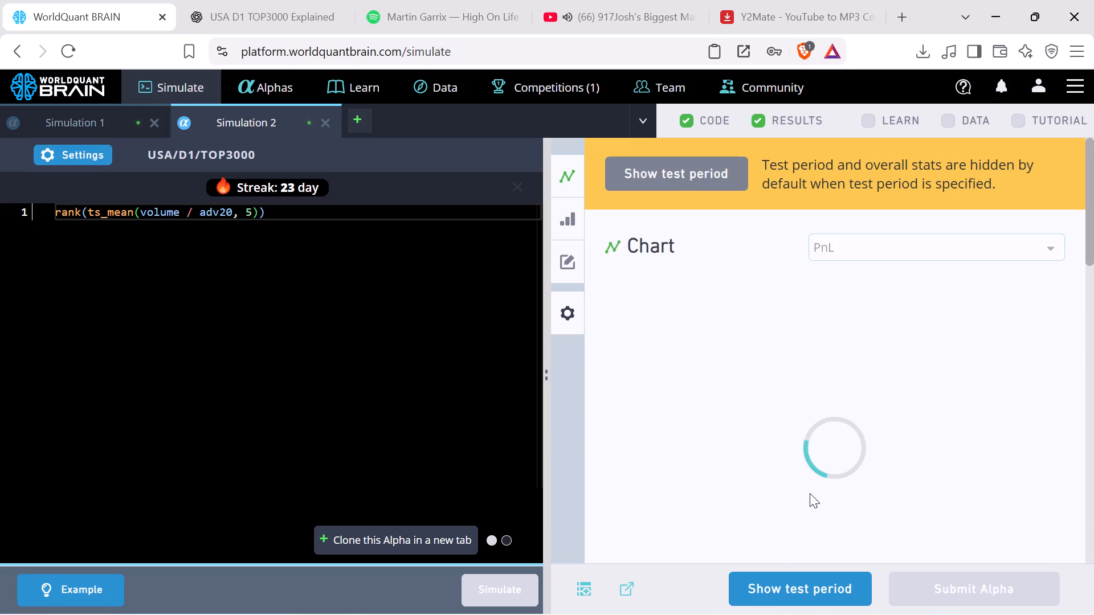
Show the test period for the new Simulation 2 run and examine the aggregate data for the IS period.
{"action": "left_click", "coordinate": [797, 581]}
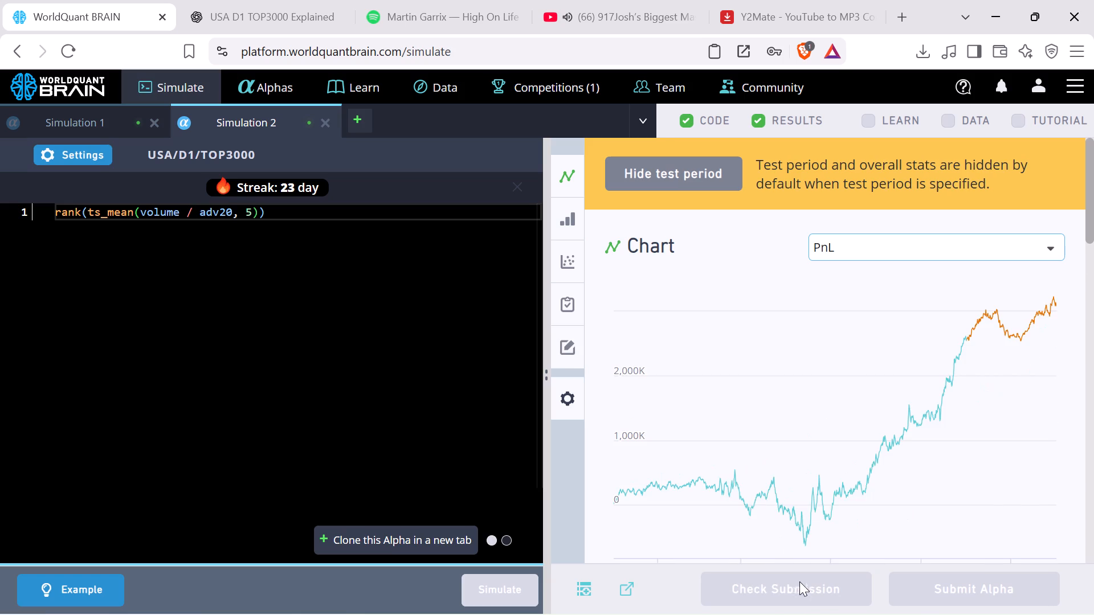
{"action": "scroll", "coordinate": [871, 453], "scroll_direction": "down", "scroll_amount": 4}
{"action": "left_click", "coordinate": [983, 315]}
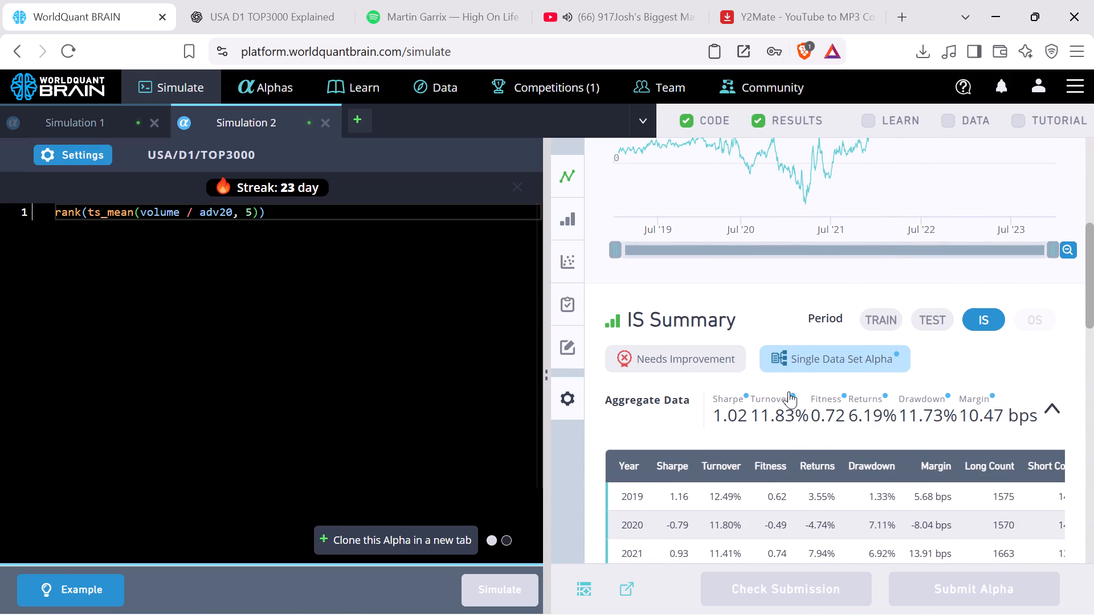
Set Simulation 2's decay to 100, apply the settings and rerun the simulation of rank(ts_mean(volume / adv20, 5)).
{"action": "left_click", "coordinate": [103, 157]}
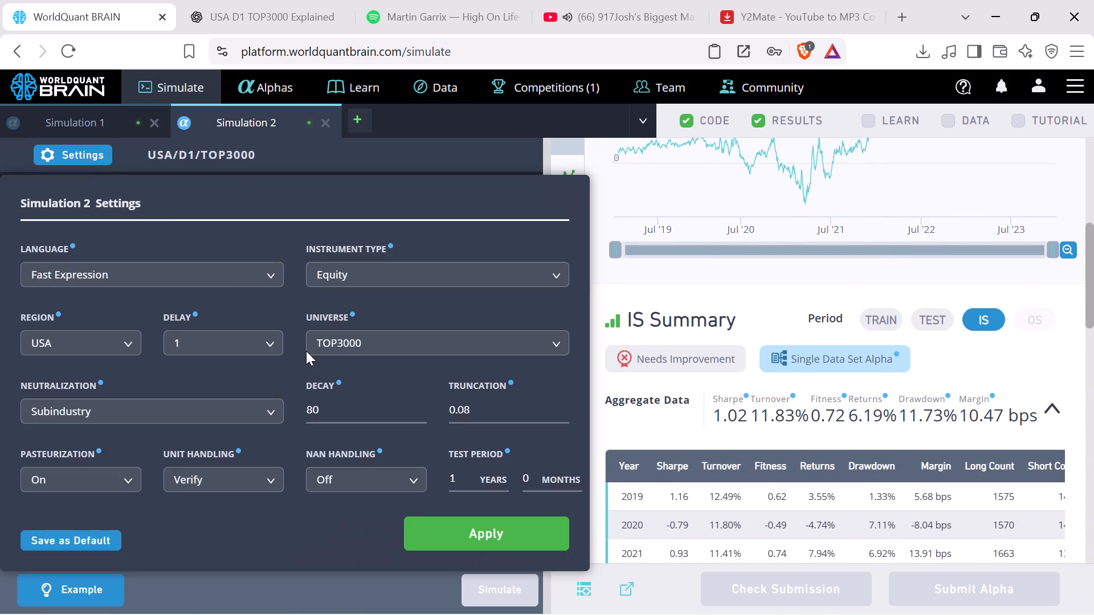
{"action": "left_click", "coordinate": [342, 392]}
{"action": "left_click", "coordinate": [340, 404]}
{"action": "left_click", "coordinate": [419, 405]}
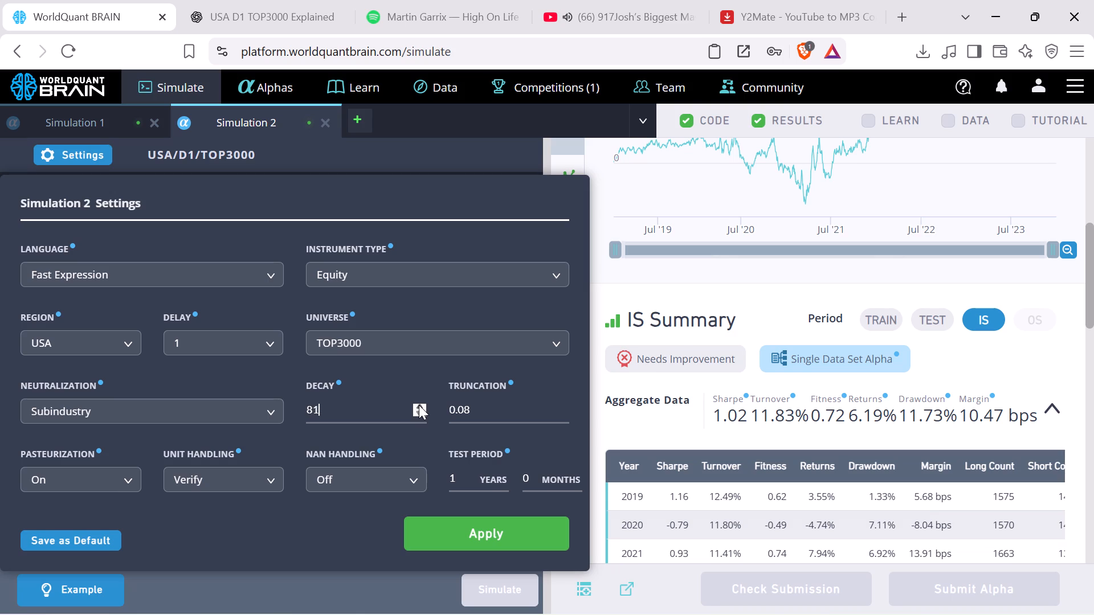
{"action": "left_click", "coordinate": [419, 405]}
{"action": "left_click", "coordinate": [419, 405]}
{"action": "left_click", "coordinate": [442, 538]}
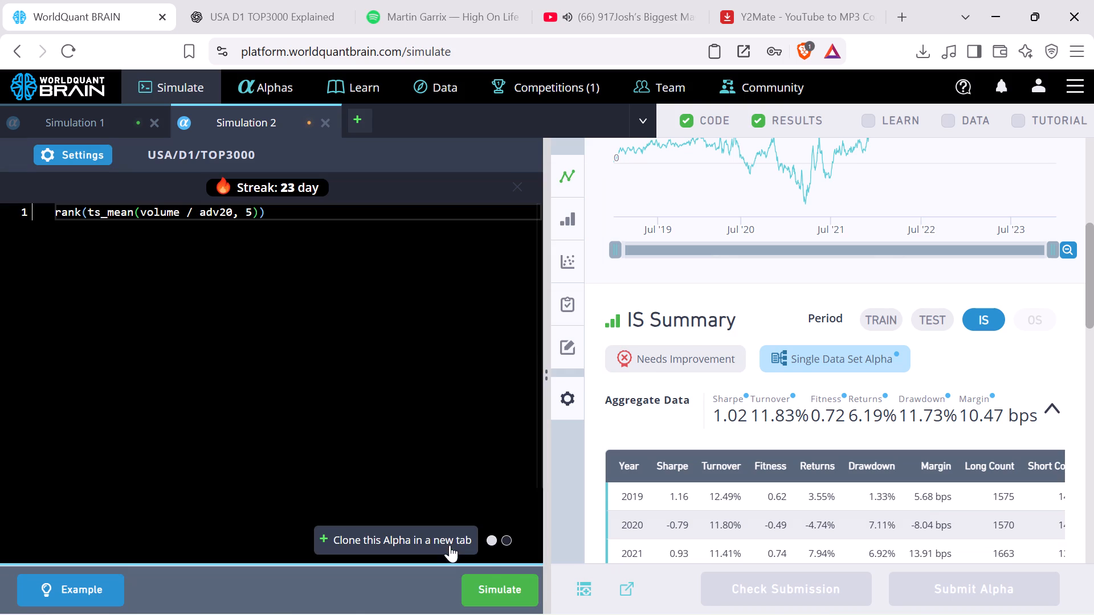
{"action": "left_click", "coordinate": [513, 594]}
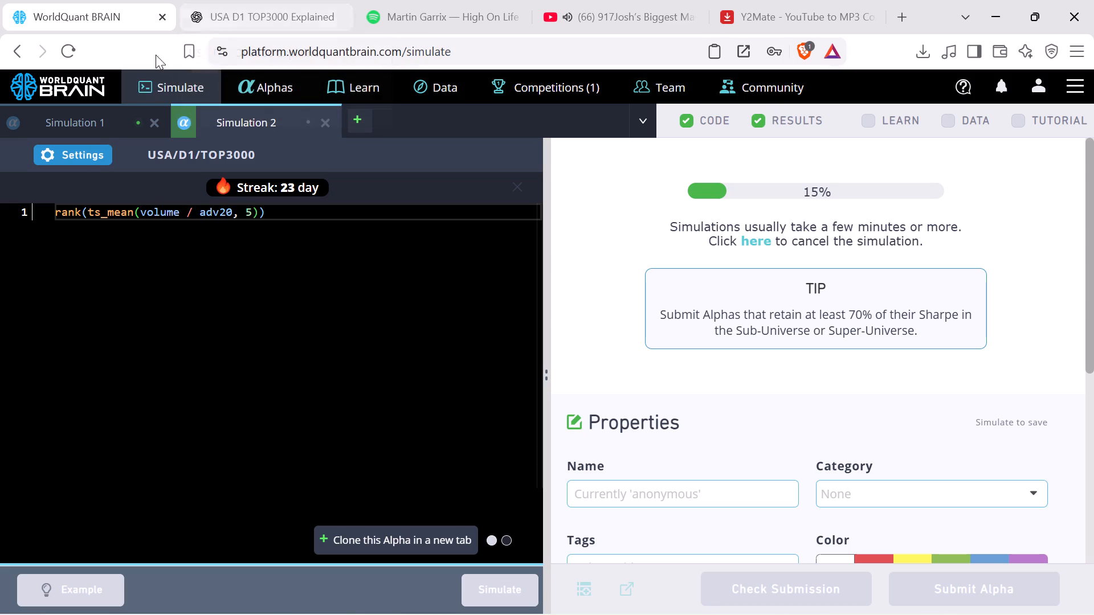
Check the list of unsubmitted alphas, and return to the simulation page.
{"action": "left_click", "coordinate": [243, 95]}
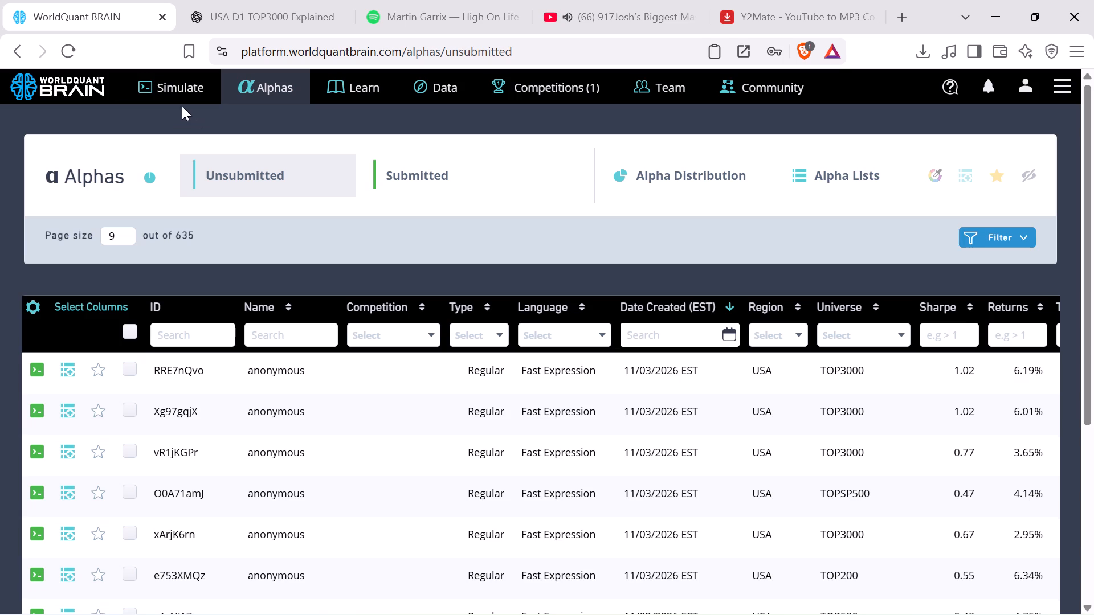
{"action": "left_click", "coordinate": [141, 91]}
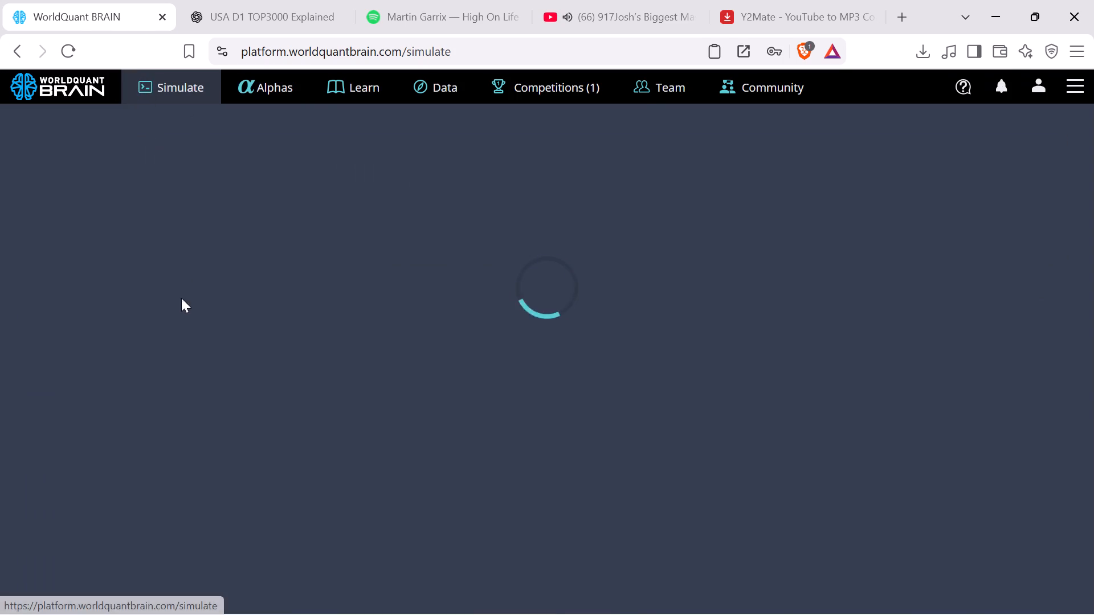
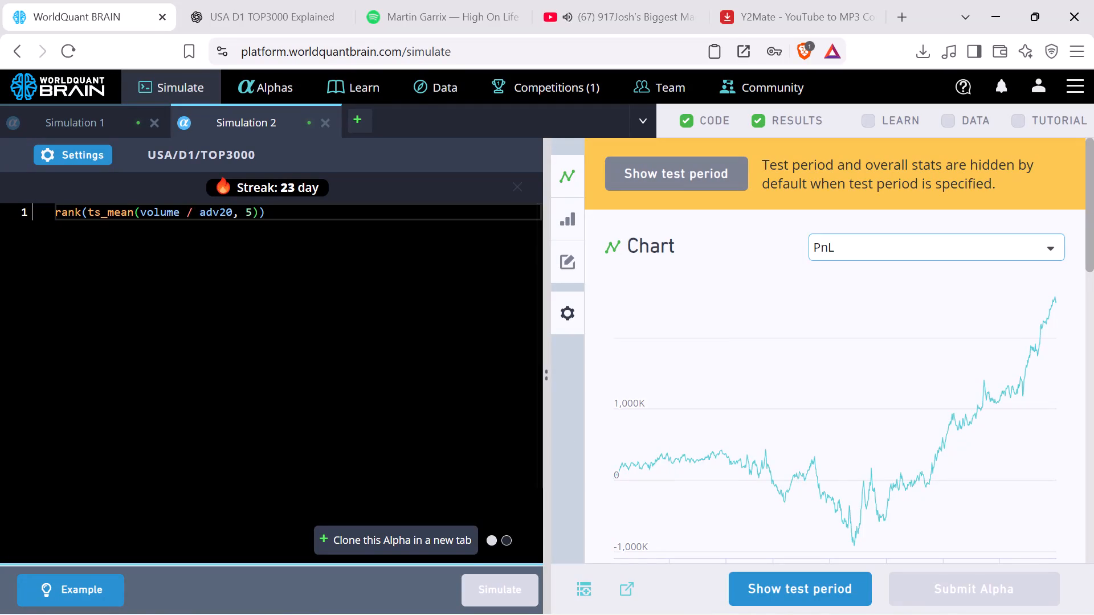
Show the test period for the latest Simulation 2 run and examine the aggregate data for the IS period.
{"action": "left_click", "coordinate": [777, 580]}
{"action": "scroll", "coordinate": [811, 503], "scroll_direction": "down", "scroll_amount": 2}
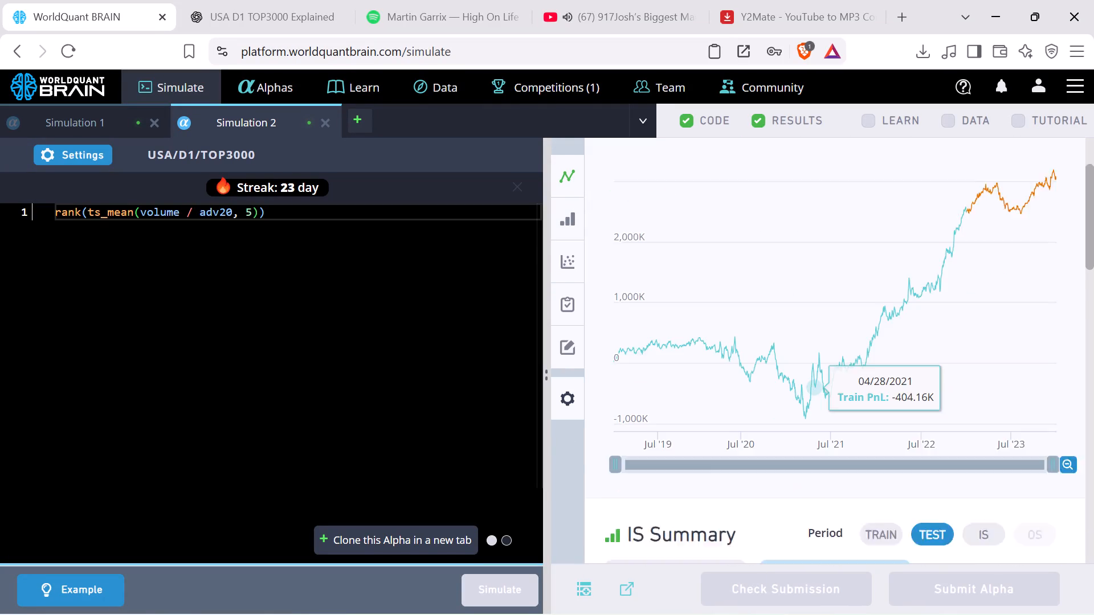
{"action": "scroll", "coordinate": [815, 495], "scroll_direction": "down", "scroll_amount": 2}
{"action": "left_click", "coordinate": [975, 322]}
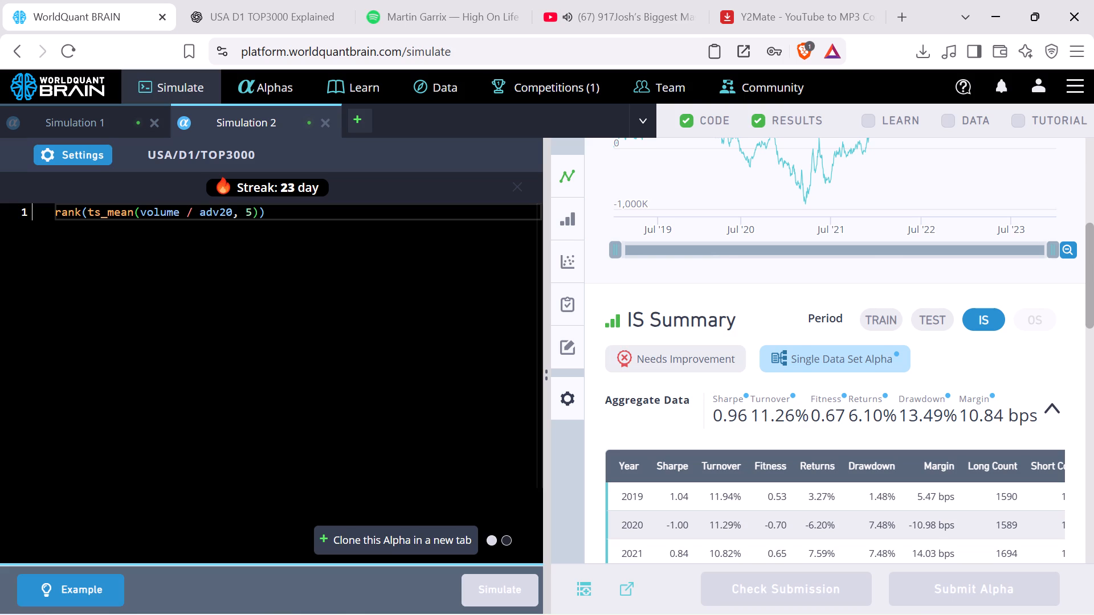
Set Simulation 2's decay to 75, apply the settings and rerun the simulation of rank(ts_mean(volume / adv20, 5)).
{"action": "left_click", "coordinate": [84, 157]}
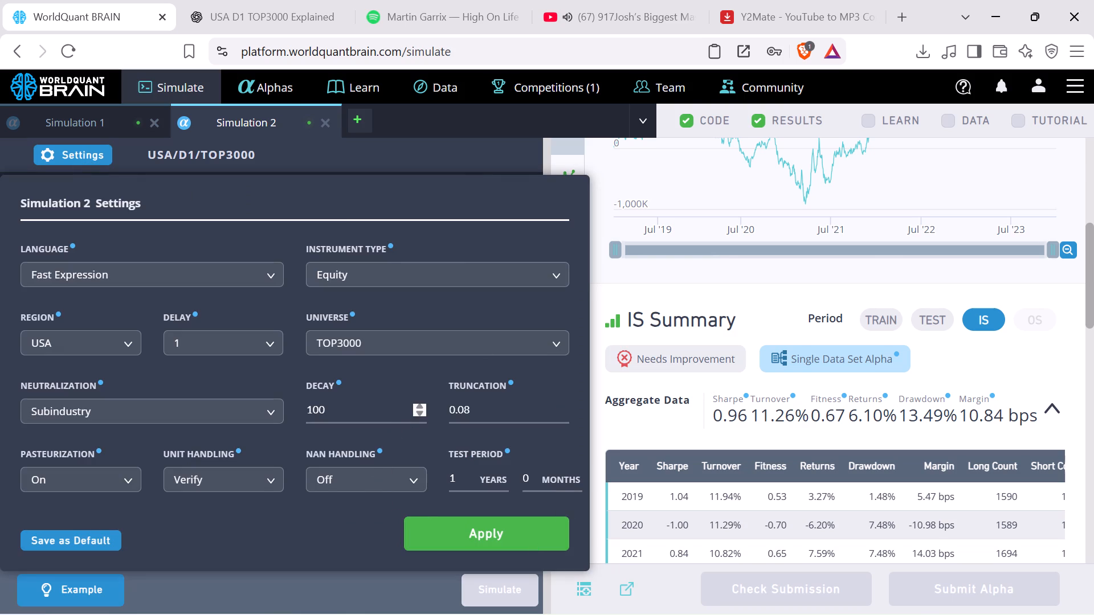
{"action": "left_click", "coordinate": [421, 415]}
{"action": "double_click", "coordinate": [421, 415]}
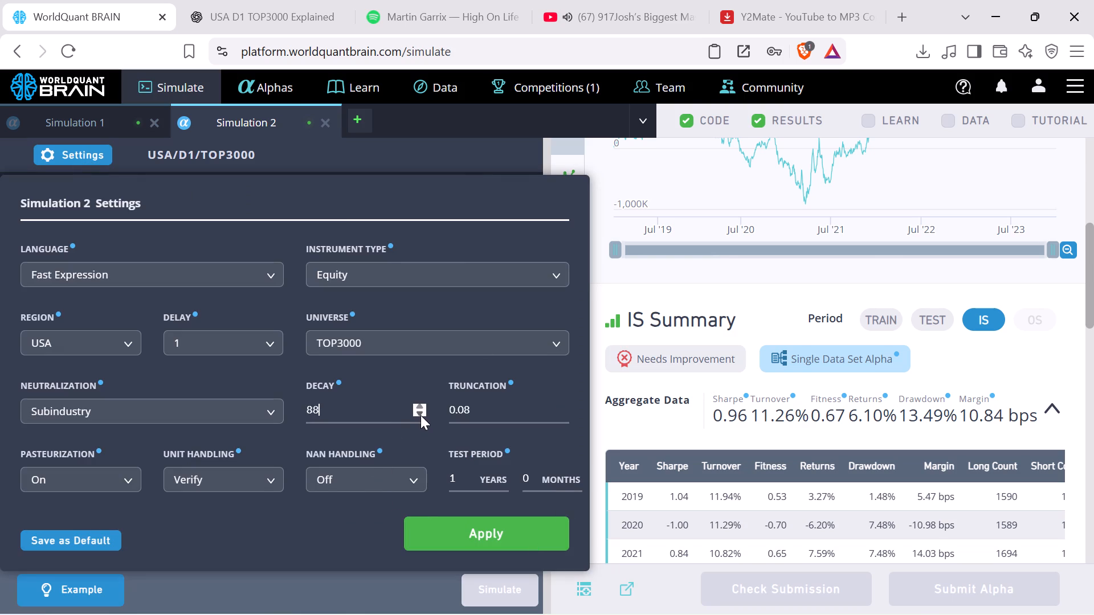
{"action": "left_click", "coordinate": [421, 415]}
{"action": "left_click", "coordinate": [421, 415]}
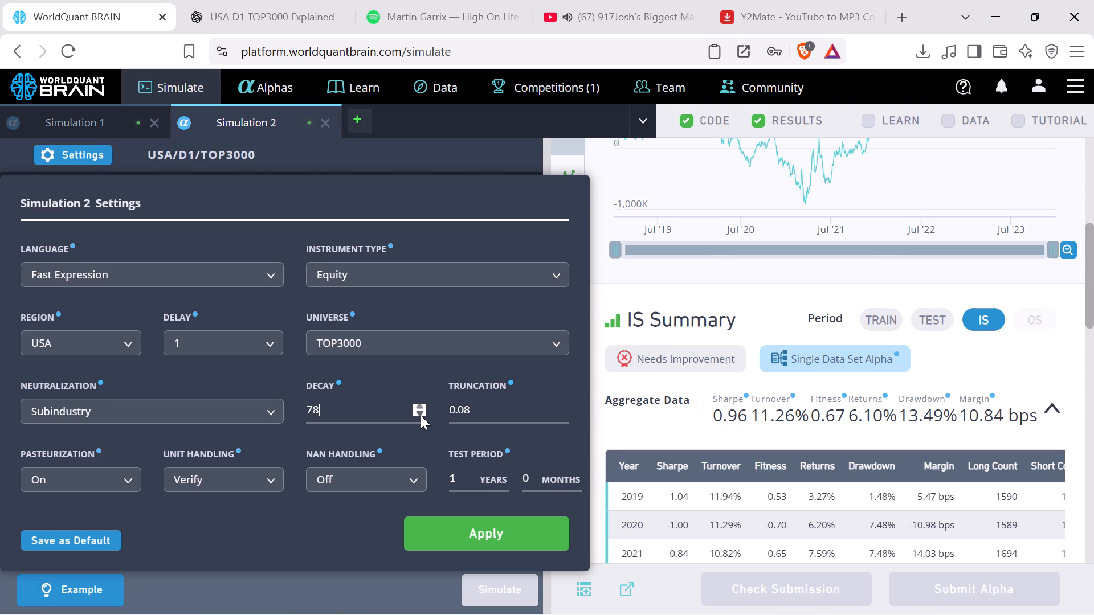
{"action": "left_click", "coordinate": [421, 415]}
{"action": "double_click", "coordinate": [421, 415]}
{"action": "left_click", "coordinate": [545, 527]}
{"action": "left_click", "coordinate": [515, 587]}
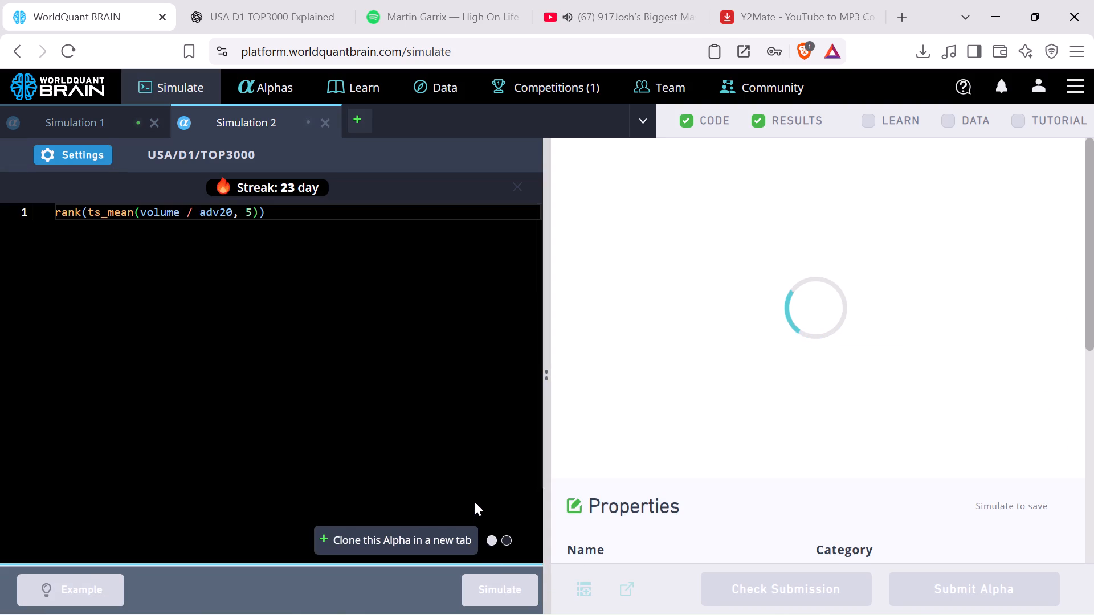
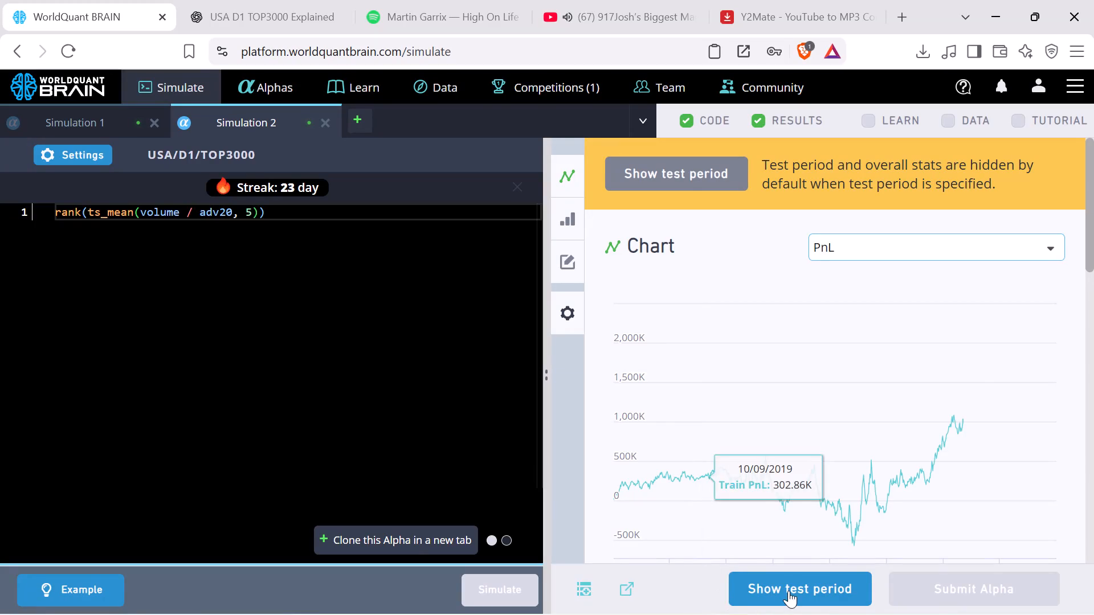
Show the test period for the latest Simulation 2 run and examine the aggregate data for the IS period.
{"action": "left_click", "coordinate": [760, 589]}
{"action": "scroll", "coordinate": [841, 462], "scroll_direction": "down", "scroll_amount": 3}
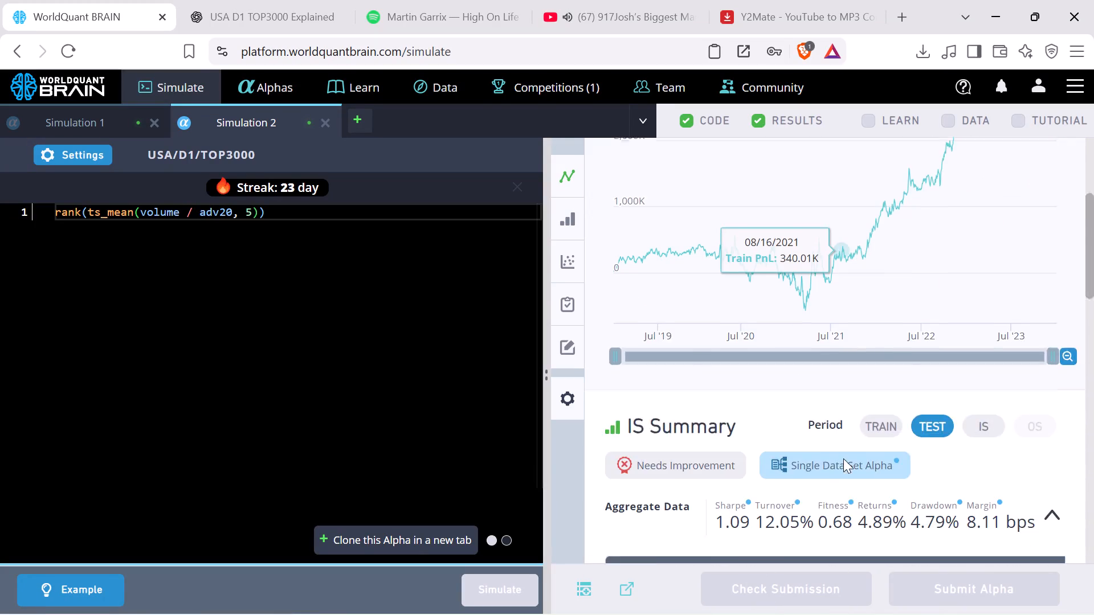
{"action": "scroll", "coordinate": [843, 458], "scroll_direction": "down", "scroll_amount": 1}
{"action": "left_click", "coordinate": [978, 313]}
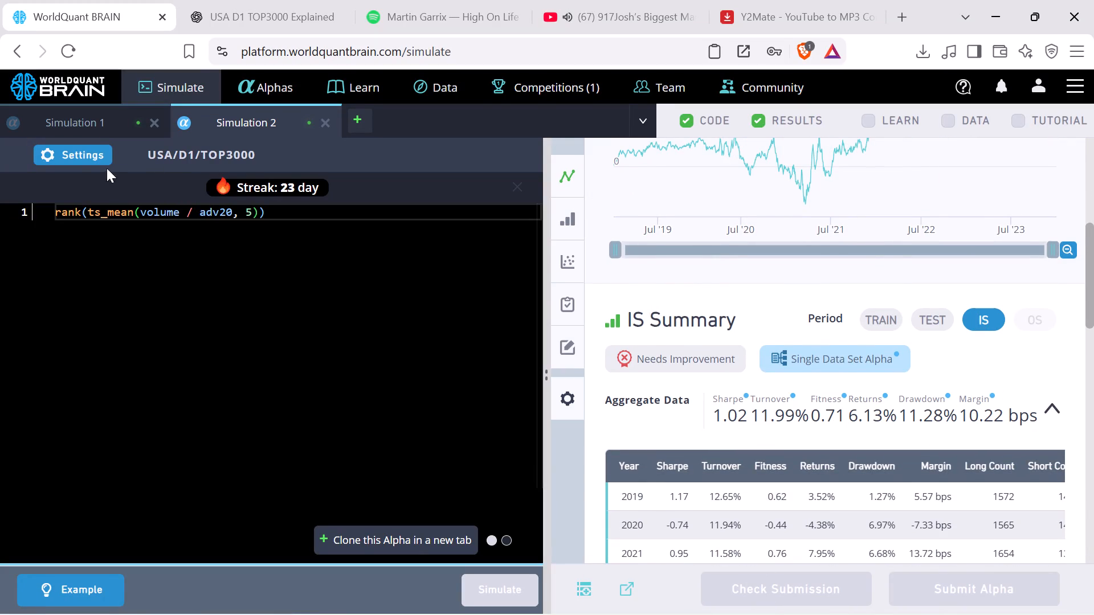
Set Simulation 2's decay to 70, apply the settings and rerun the simulation of rank(ts_mean(volume / adv20, 5)).
{"action": "left_click", "coordinate": [80, 157]}
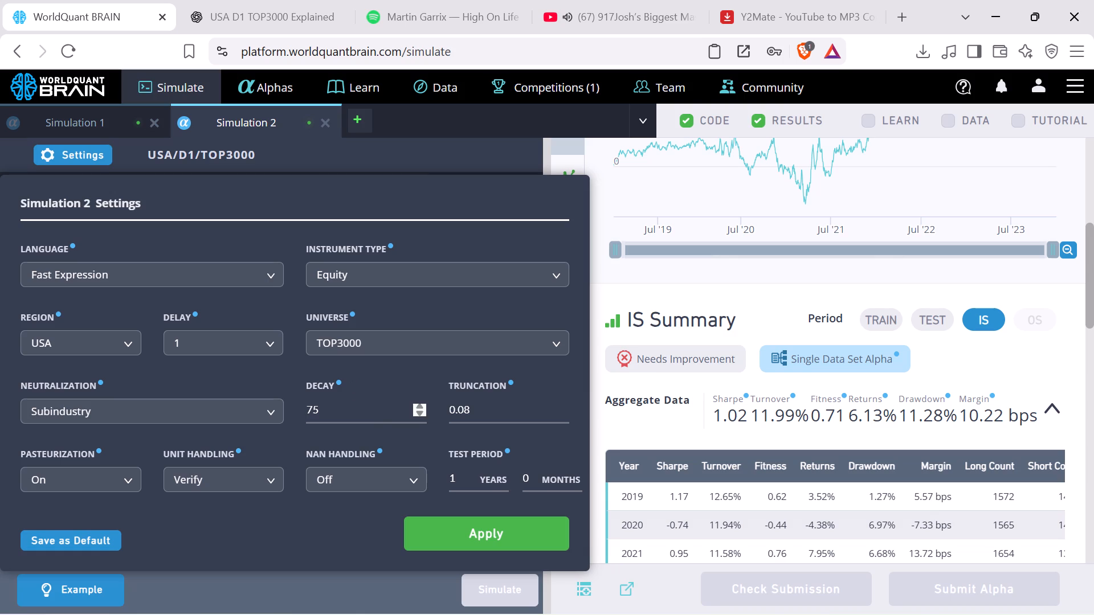
{"action": "left_click", "coordinate": [414, 415]}
{"action": "left_click", "coordinate": [414, 413]}
{"action": "double_click", "coordinate": [414, 413]}
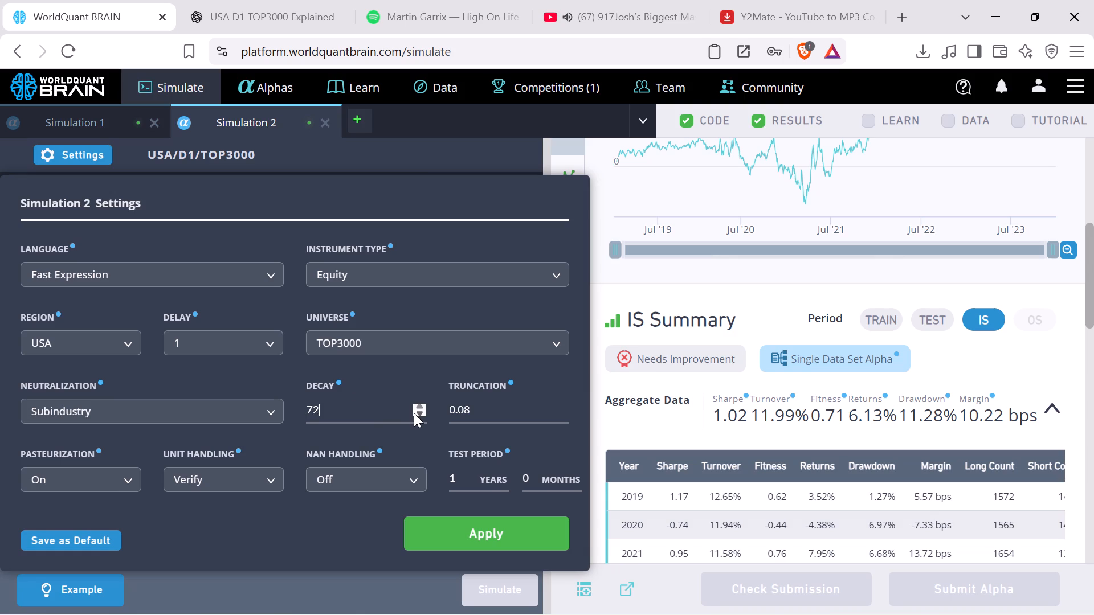
{"action": "left_click", "coordinate": [414, 413]}
{"action": "left_click", "coordinate": [439, 540]}
{"action": "left_click", "coordinate": [503, 588]}
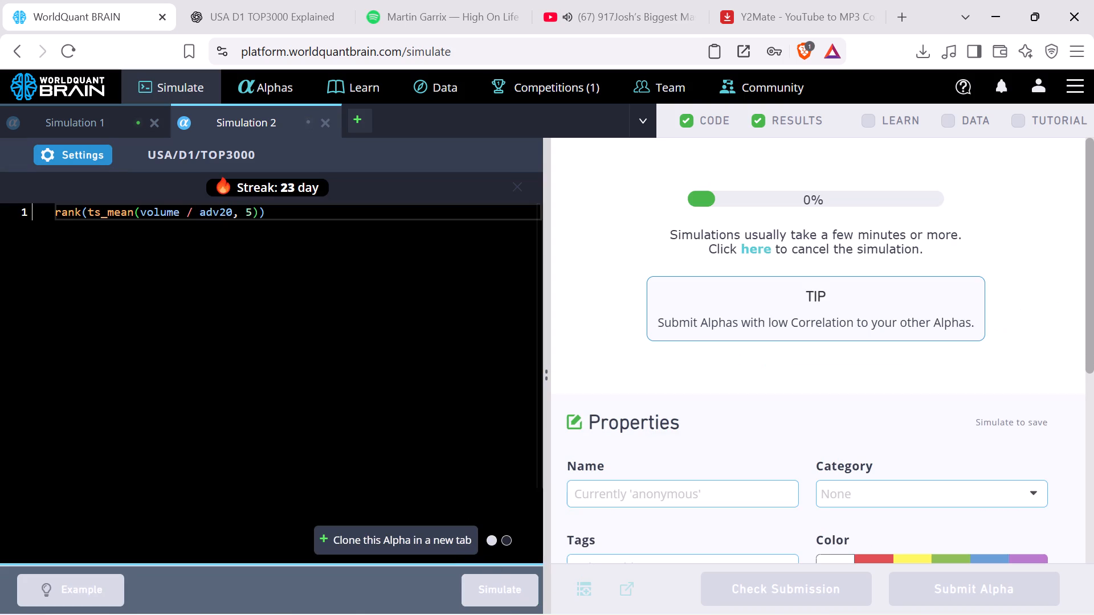
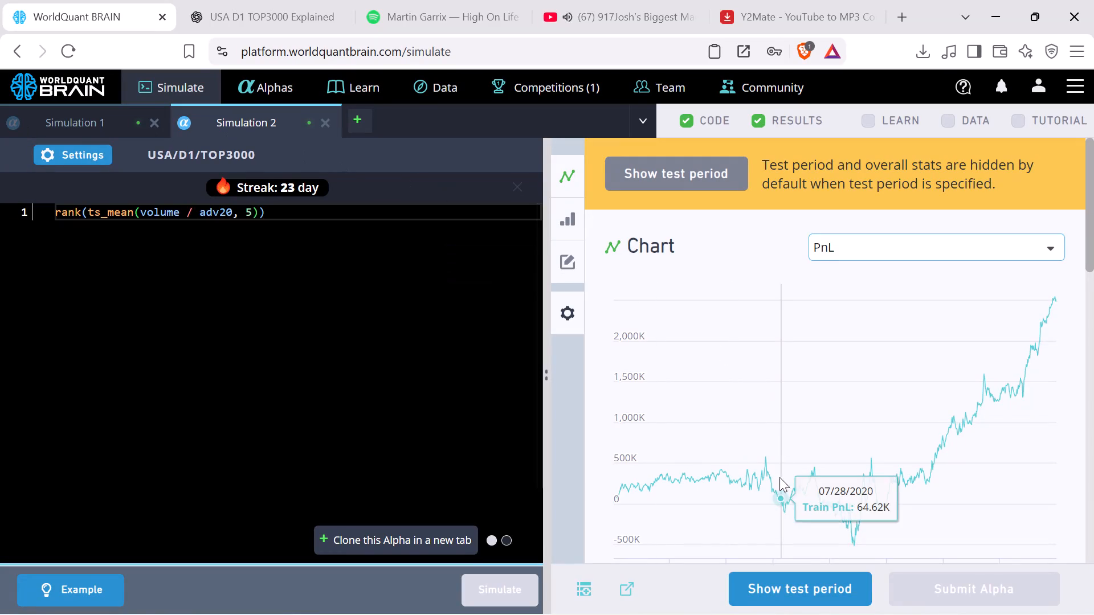
Show the test period for the latest Simulation 2 run and examine the aggregate data for the IS period.
{"action": "left_click", "coordinate": [794, 592]}
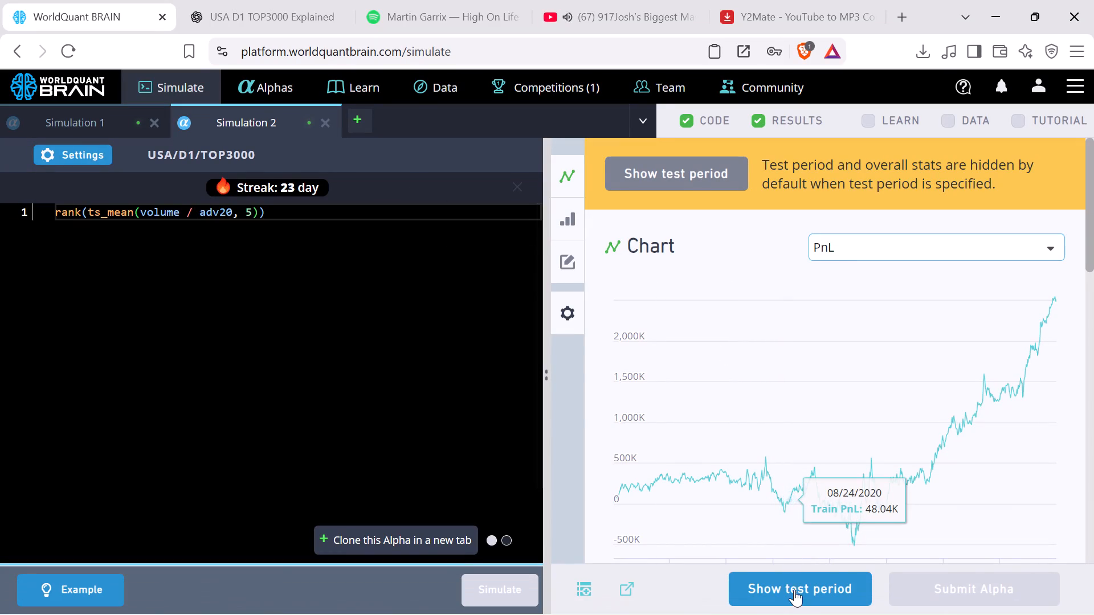
{"action": "scroll", "coordinate": [793, 487], "scroll_direction": "down", "scroll_amount": 4}
{"action": "left_click", "coordinate": [997, 329]}
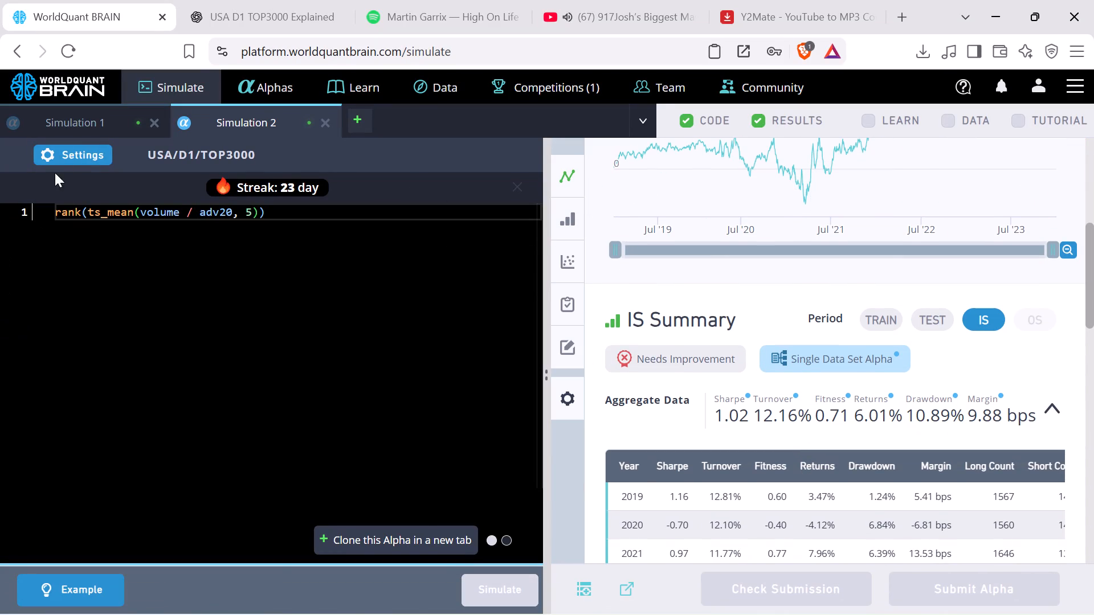
Set Simulation 2's decay to 60, apply the settings and rerun the simulation of rank(ts_mean(volume / adv20, 5)).
{"action": "left_click", "coordinate": [70, 152]}
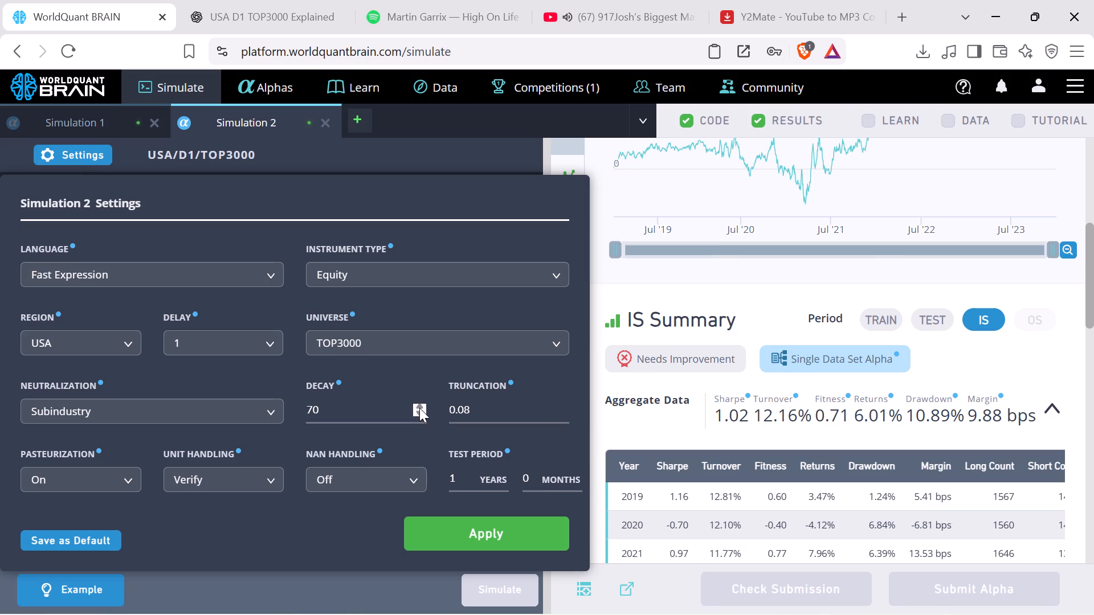
{"action": "left_click", "coordinate": [425, 413]}
{"action": "triple_click", "coordinate": [425, 413]}
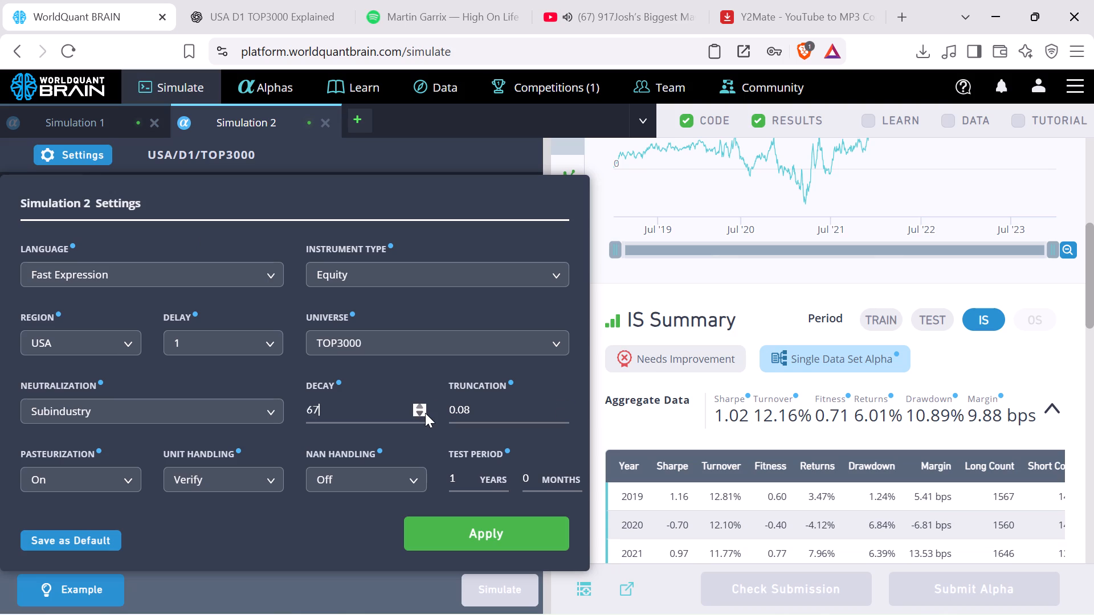
{"action": "left_click", "coordinate": [424, 413]}
{"action": "left_click", "coordinate": [424, 413]}
{"action": "left_click", "coordinate": [424, 413]}
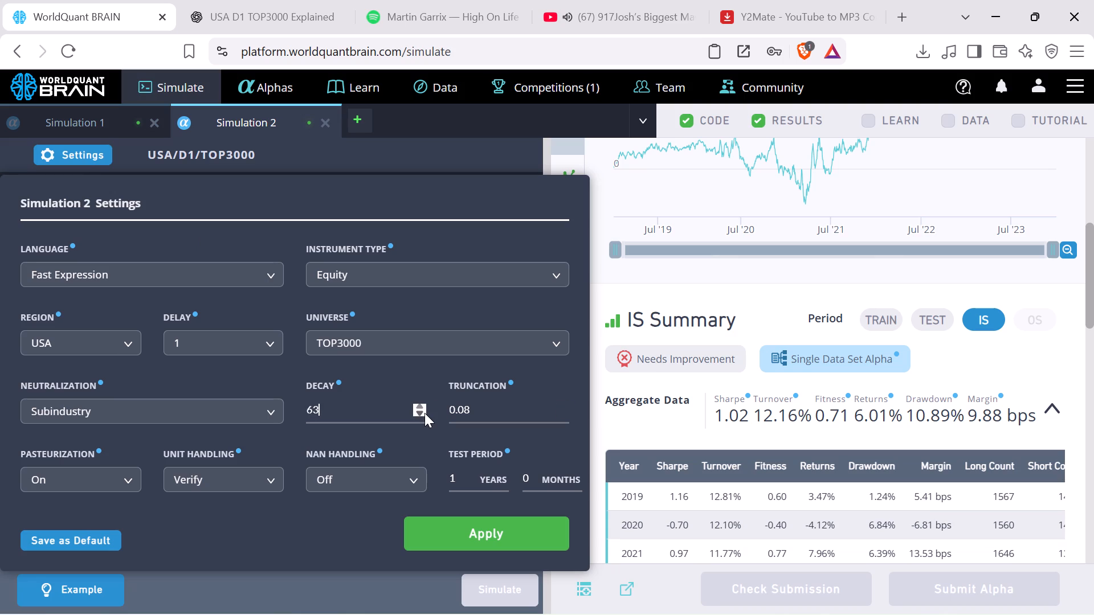
{"action": "left_click", "coordinate": [424, 413]}
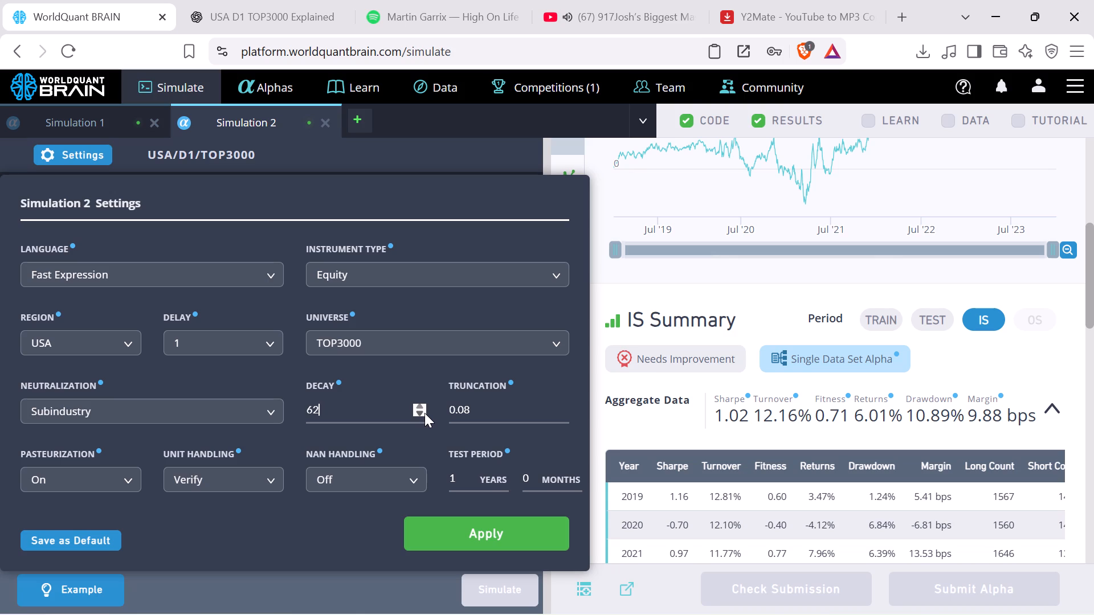
{"action": "left_click", "coordinate": [424, 413]}
{"action": "left_click", "coordinate": [424, 413]}
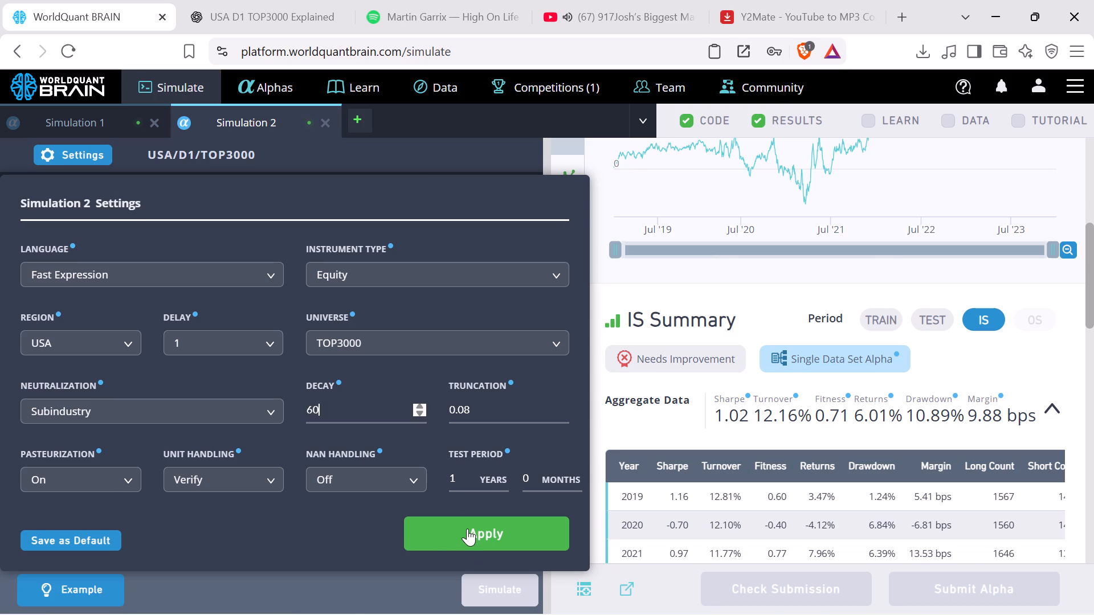
{"action": "left_click", "coordinate": [467, 527]}
{"action": "left_click", "coordinate": [492, 585]}
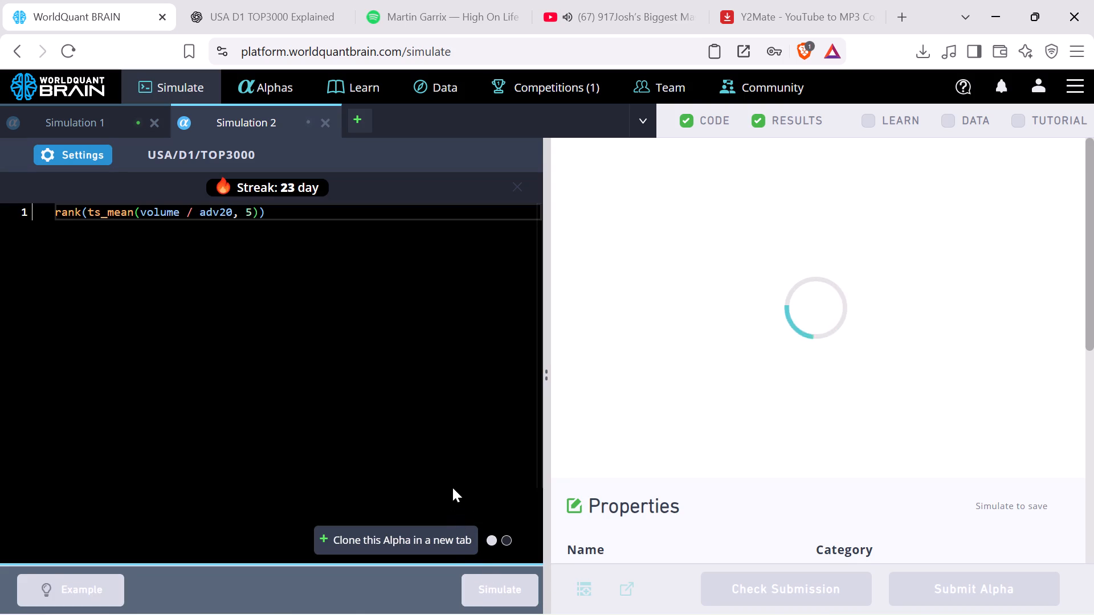
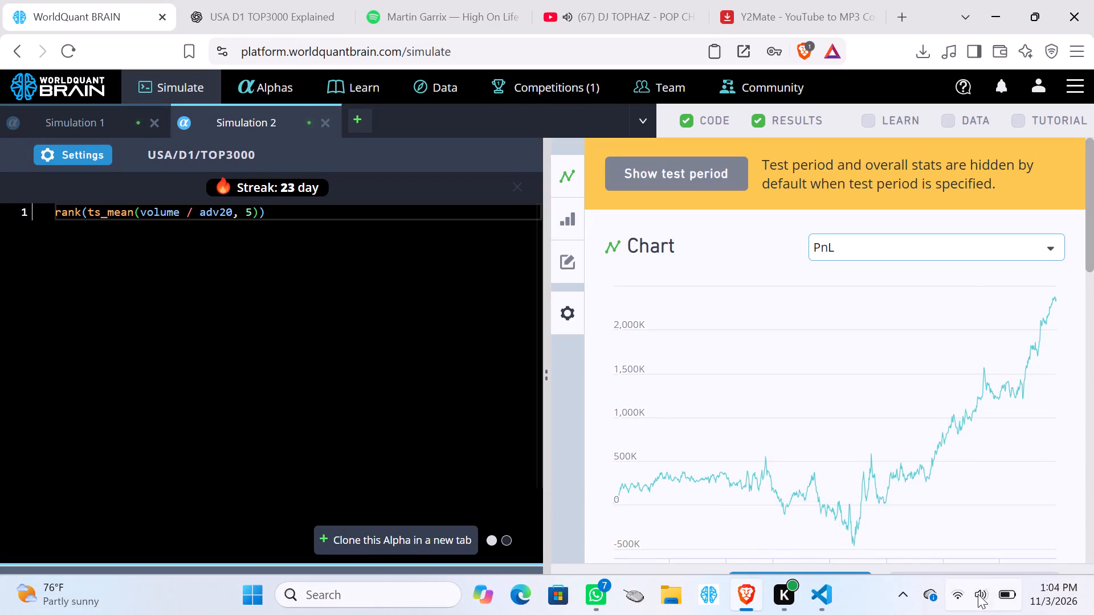
Show the test period for the latest Simulation 2 run and examine the IS Summary's aggregate data for the IS period.
{"action": "left_click", "coordinate": [864, 572]}
{"action": "scroll", "coordinate": [871, 549], "scroll_direction": "down", "scroll_amount": 2}
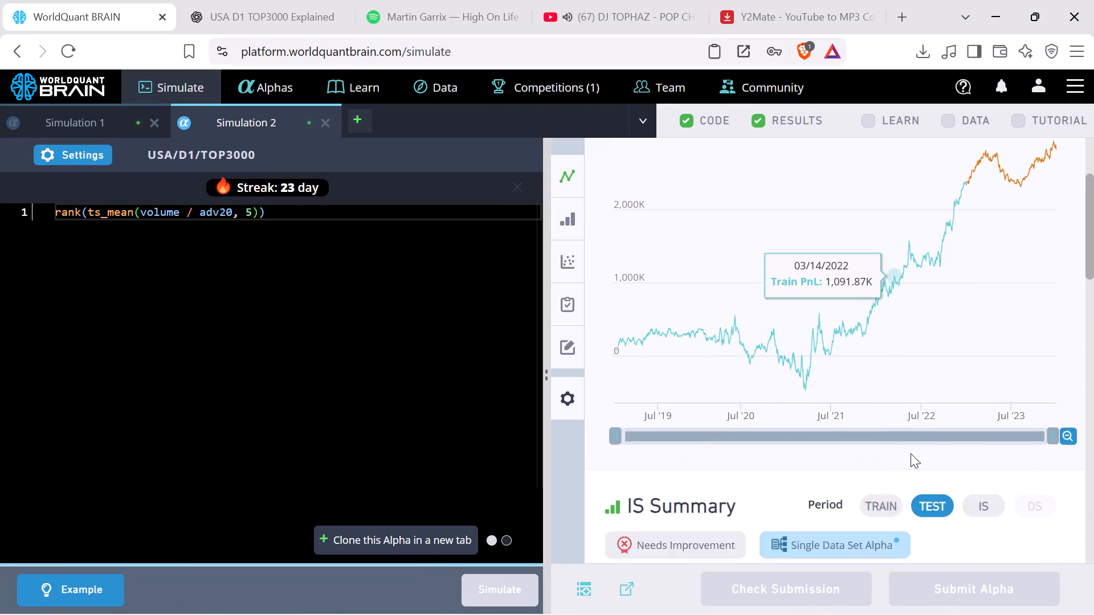
{"action": "scroll", "coordinate": [911, 453], "scroll_direction": "down", "scroll_amount": 2}
{"action": "left_click", "coordinate": [990, 322]}
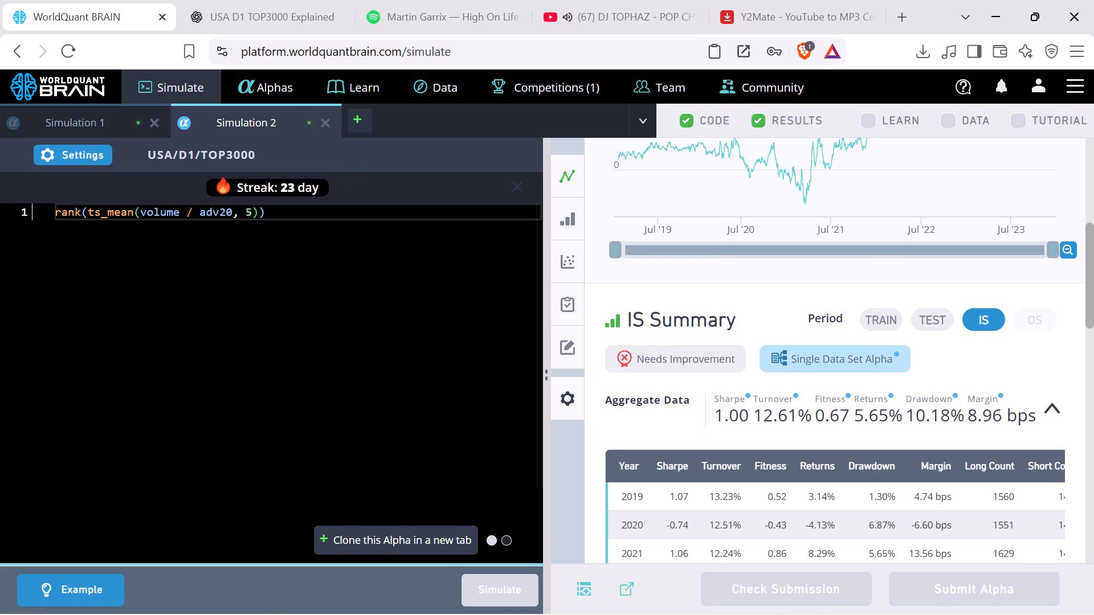
Set Simulation 2's decay to 55, apply the settings and rerun the simulation of rank(ts_mean(volume / adv20, 5)).
{"action": "left_click", "coordinate": [91, 150]}
{"action": "left_click", "coordinate": [343, 409]}
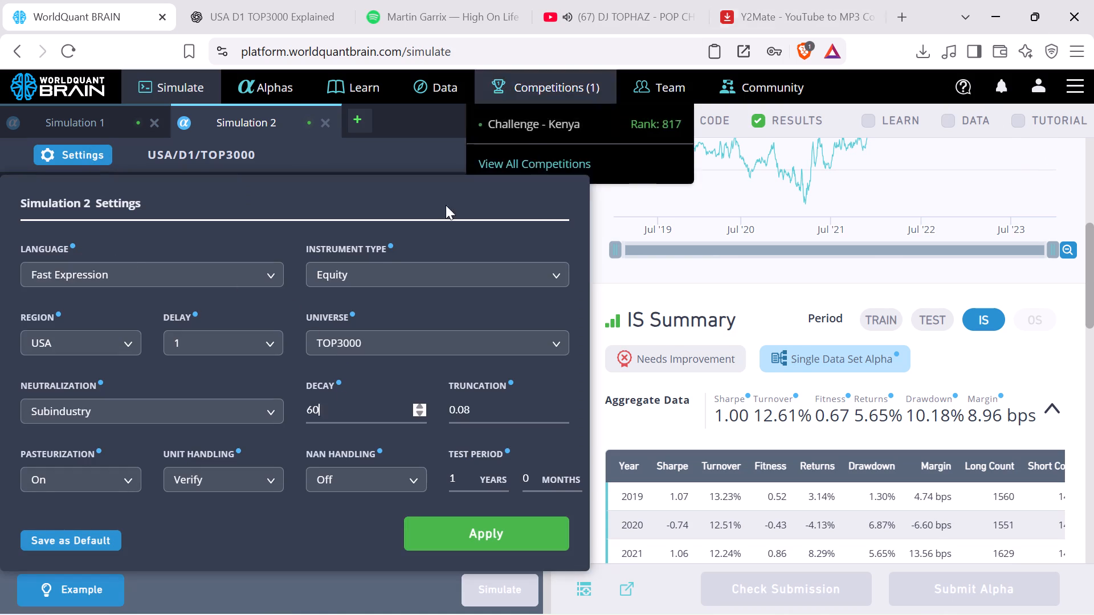
{"action": "double_click", "coordinate": [423, 409]}
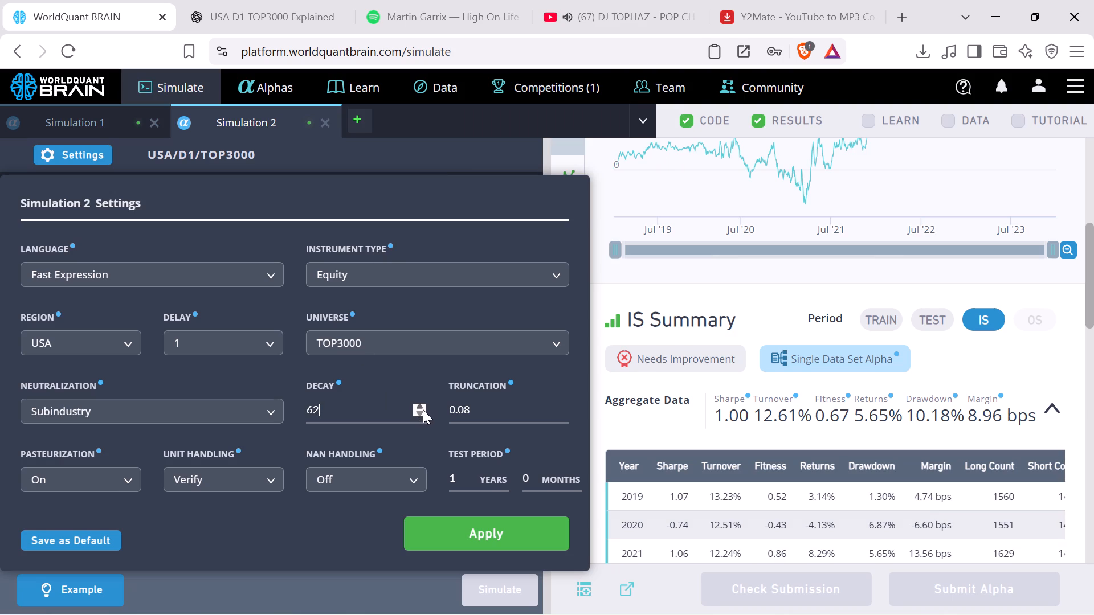
{"action": "left_click", "coordinate": [423, 409]}
{"action": "left_click", "coordinate": [423, 409]}
{"action": "triple_click", "coordinate": [421, 415]}
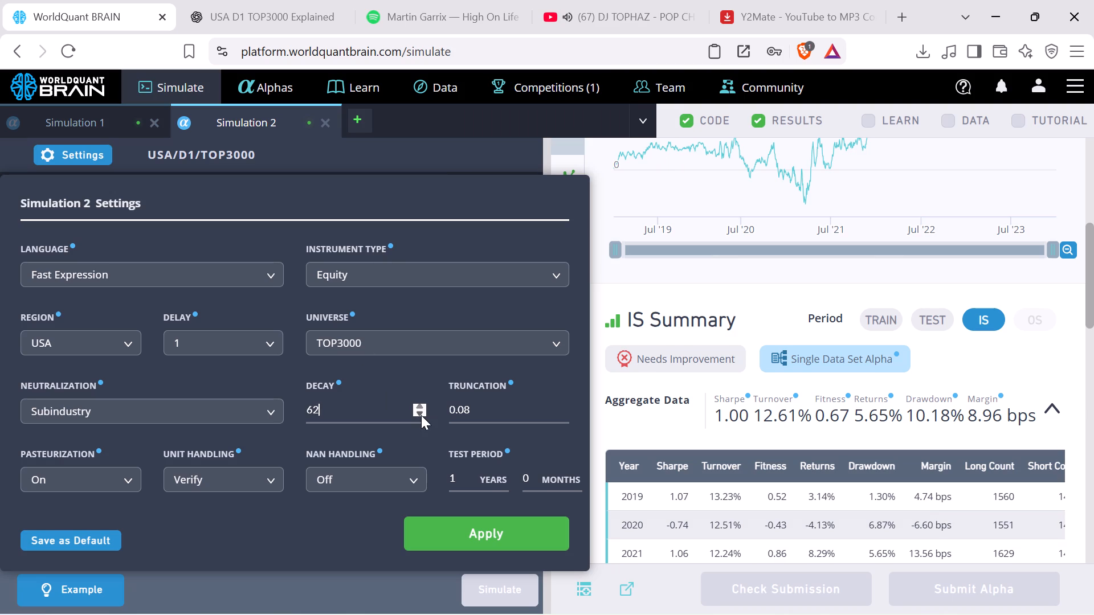
{"action": "triple_click", "coordinate": [421, 415]}
{"action": "triple_click", "coordinate": [421, 415]}
{"action": "left_click", "coordinate": [458, 534]}
{"action": "left_click", "coordinate": [518, 585]}
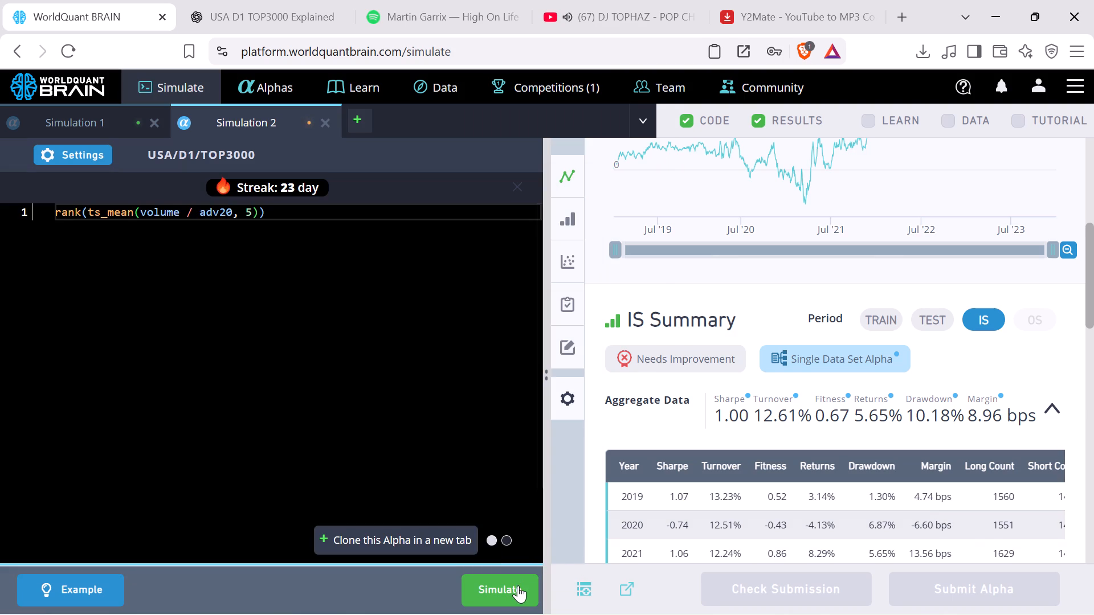
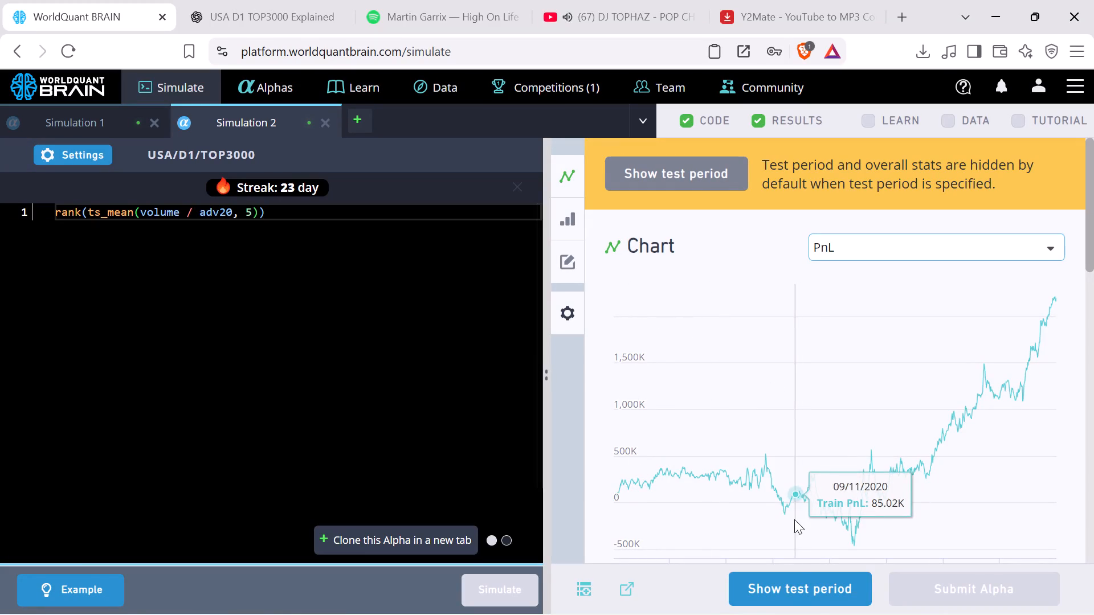
Show the test period for the latest Simulation 2 run and examine the IS Summary's aggregate data for the IS period.
{"action": "left_click", "coordinate": [794, 587]}
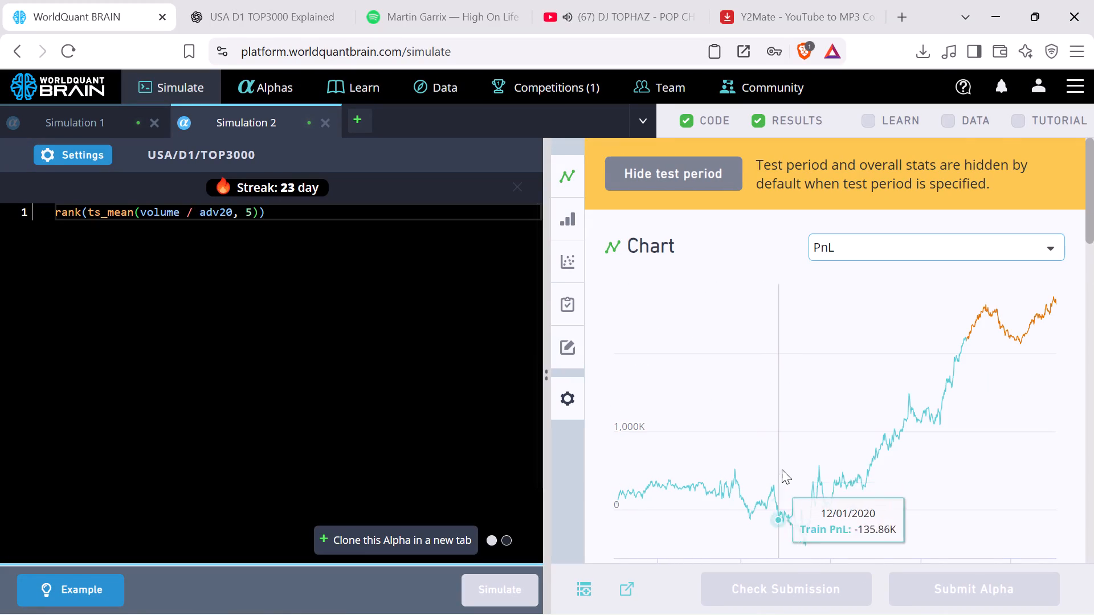
{"action": "scroll", "coordinate": [785, 465], "scroll_direction": "down", "scroll_amount": 3}
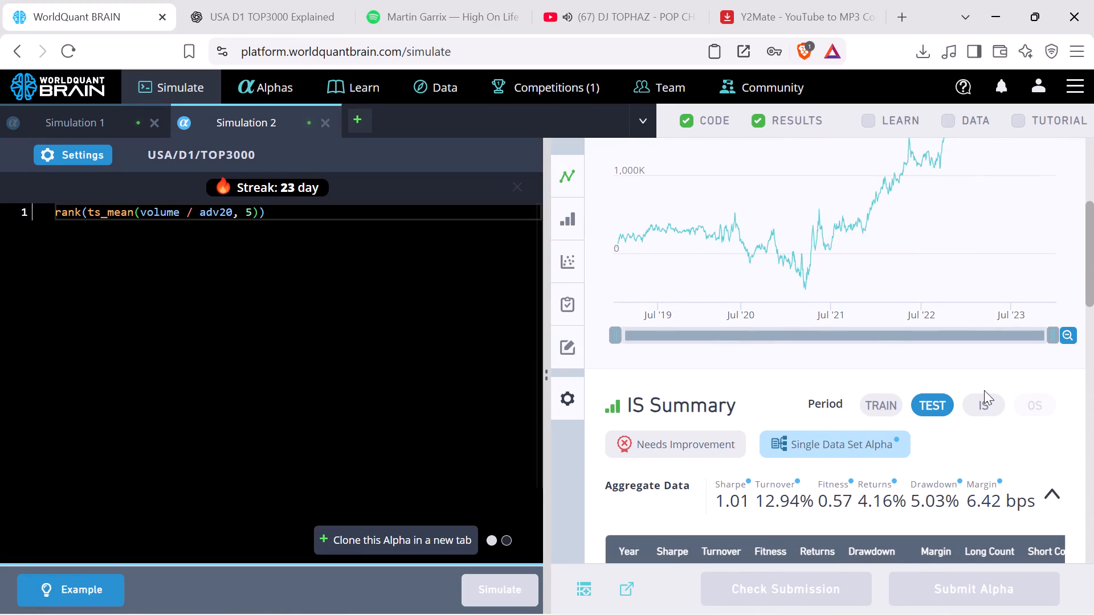
{"action": "left_click", "coordinate": [986, 399]}
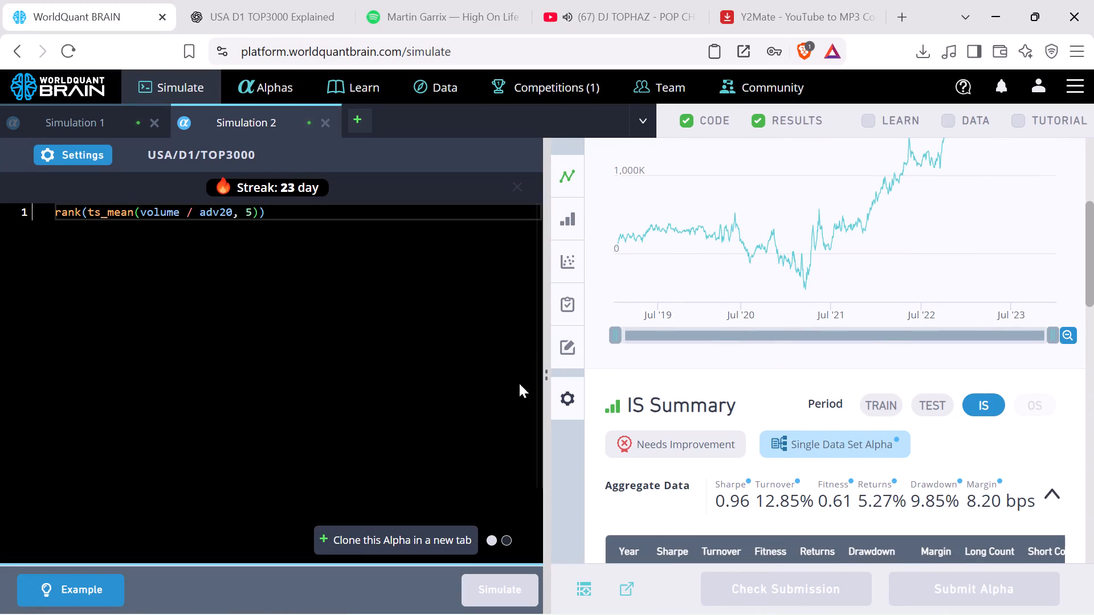
Set Simulation 2's decay to 0, apply the settings and rerun the simulation of rank(ts_mean(volume / adv20, 5)).
{"action": "left_click", "coordinate": [94, 159]}
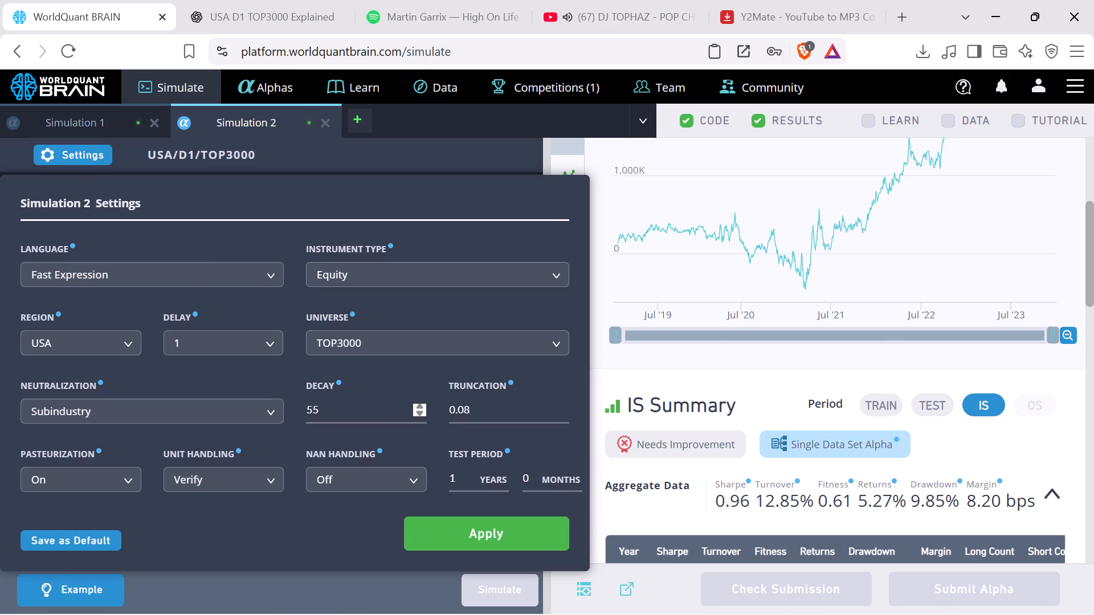
{"action": "left_click_drag", "start_coordinate": [350, 409], "coordinate": [274, 412]}
{"action": "key", "text": "0"}
{"action": "left_click", "coordinate": [481, 535]}
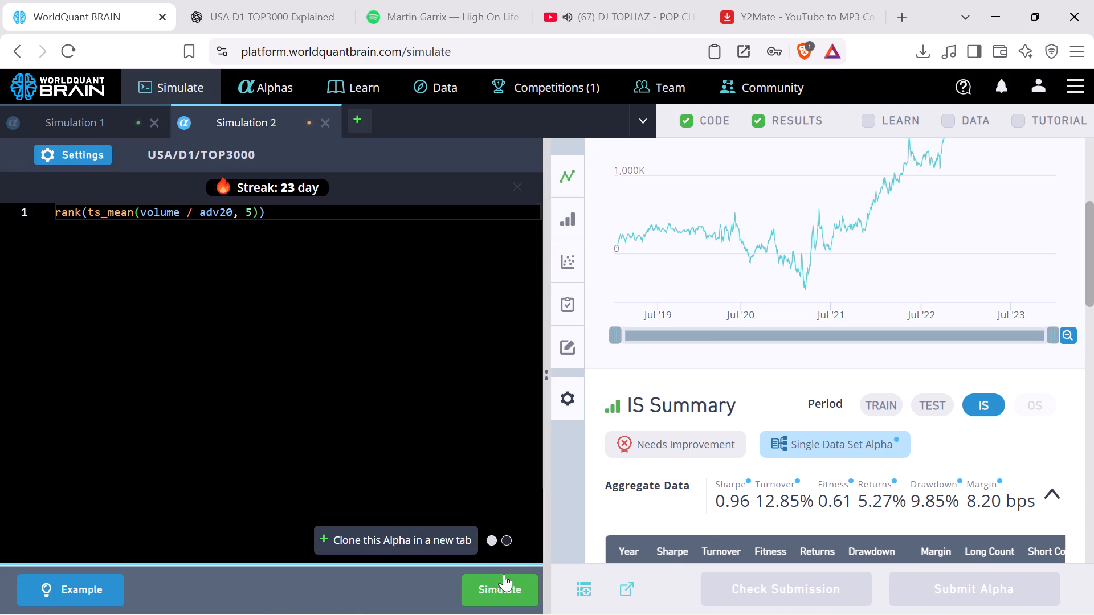
{"action": "left_click", "coordinate": [504, 582]}
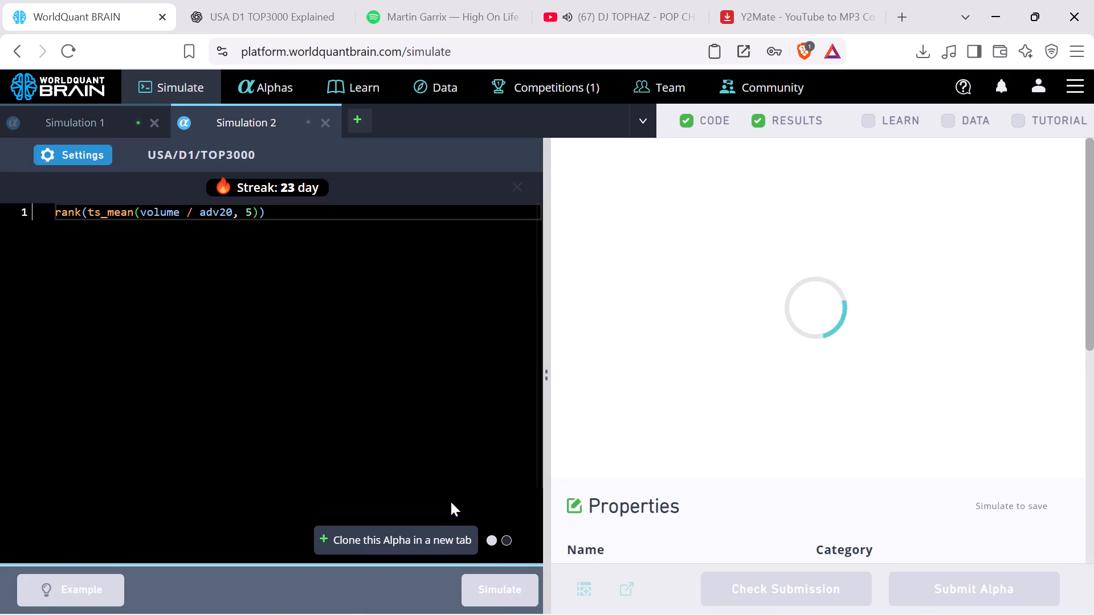
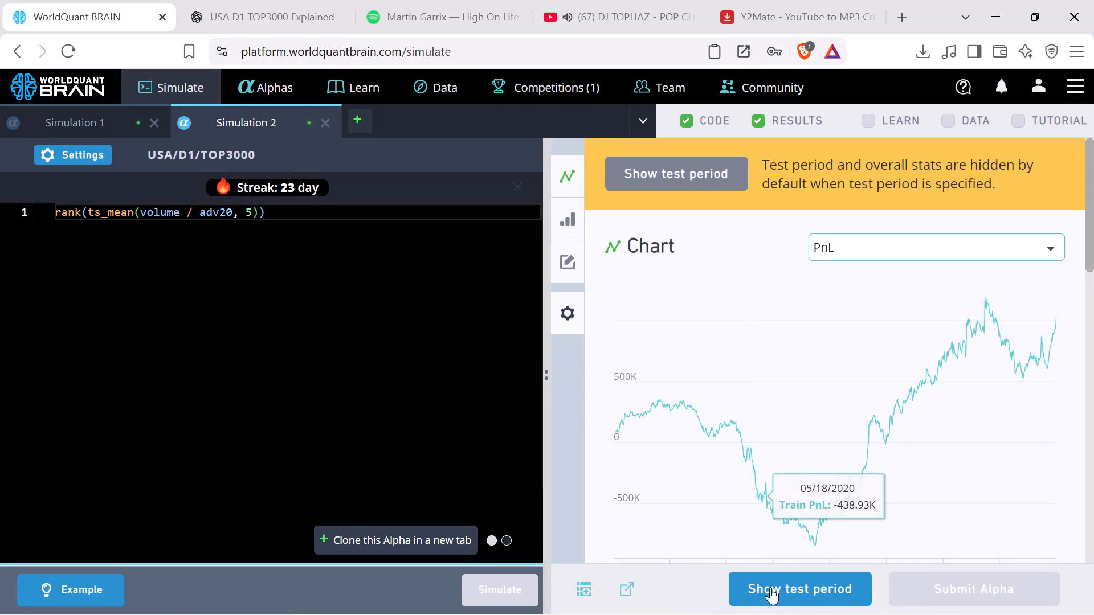
Show the test period for the decay 0 run and examine the IS Summary's aggregate data for the IS period.
{"action": "left_click", "coordinate": [770, 587]}
{"action": "scroll", "coordinate": [893, 392], "scroll_direction": "down", "scroll_amount": 4}
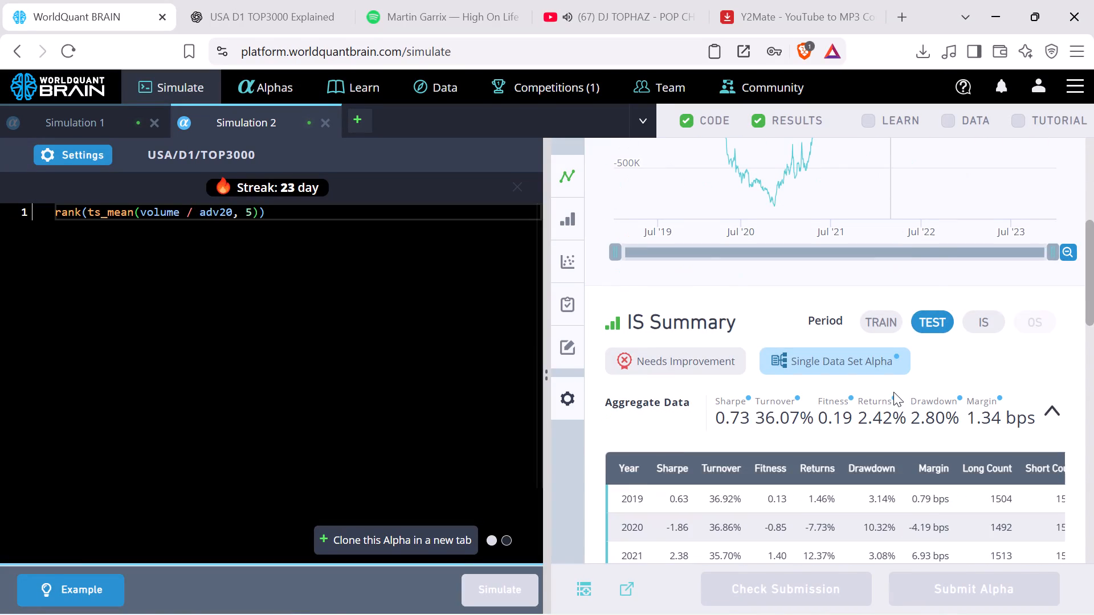
{"action": "left_click", "coordinate": [979, 326]}
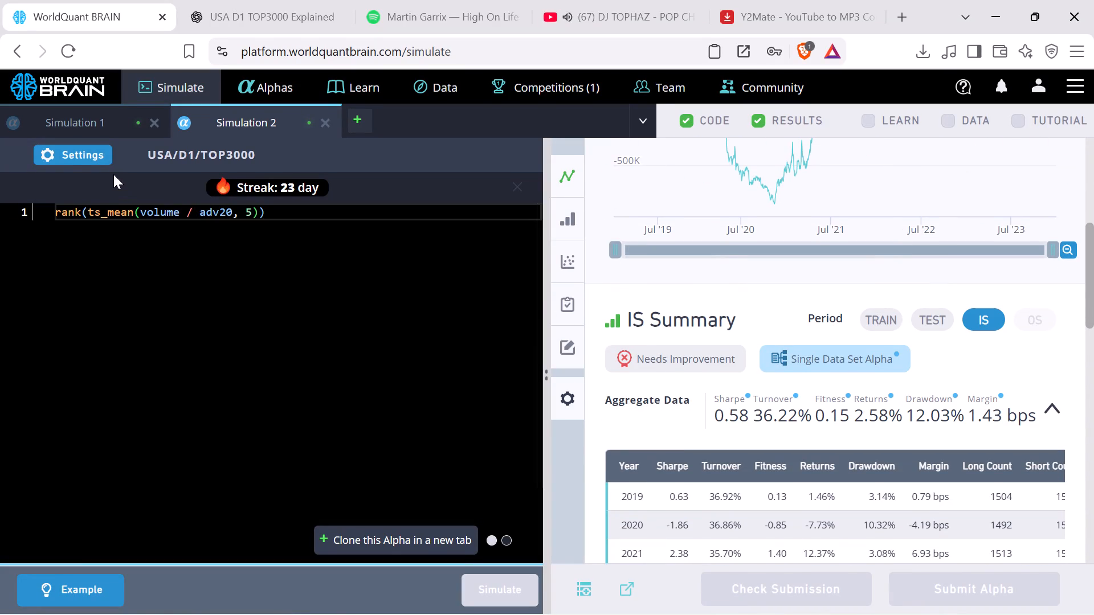
Set Simulation 2's decay to 3, apply the settings and rerun the simulation of rank(ts_mean(volume / adv20, 5)).
{"action": "left_click", "coordinate": [67, 149]}
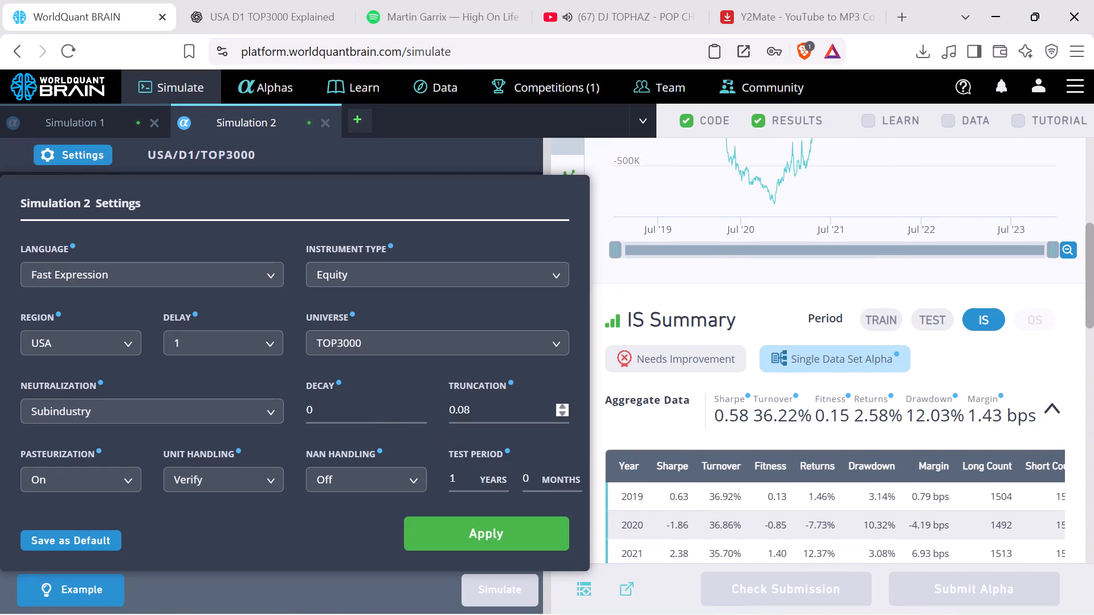
{"action": "left_click", "coordinate": [420, 400]}
{"action": "left_click", "coordinate": [422, 411]}
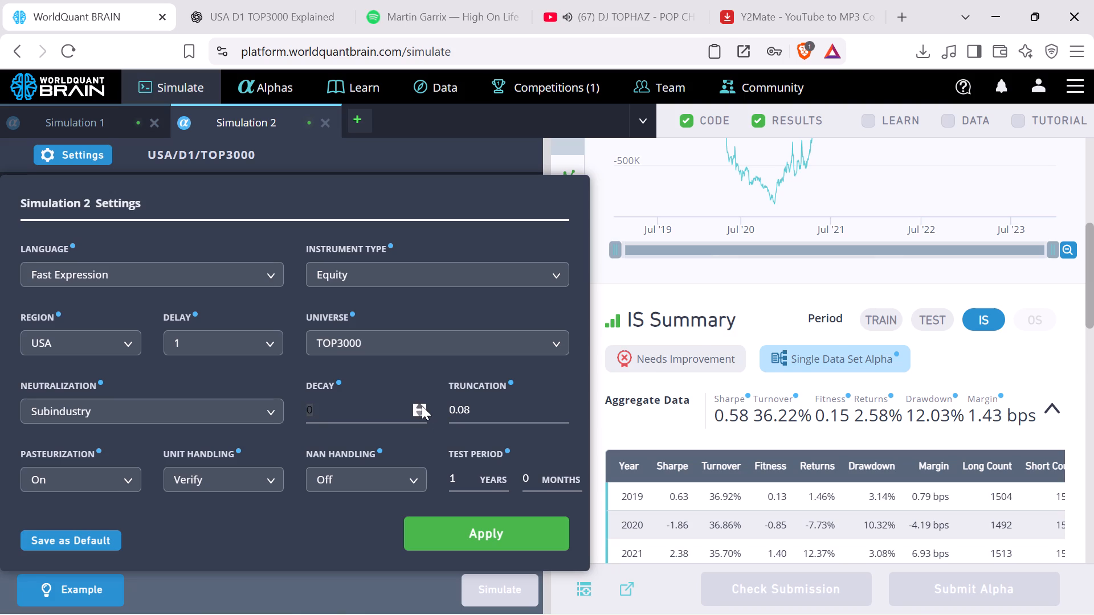
{"action": "left_click", "coordinate": [422, 405]}
{"action": "left_click", "coordinate": [422, 405]}
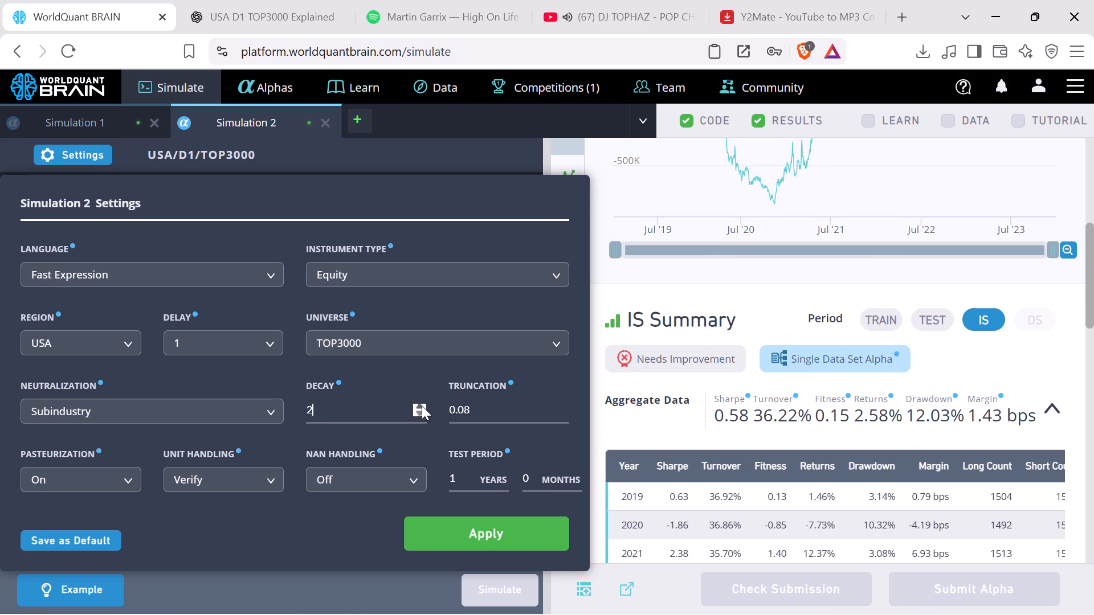
{"action": "left_click", "coordinate": [422, 405]}
{"action": "left_click", "coordinate": [448, 538]}
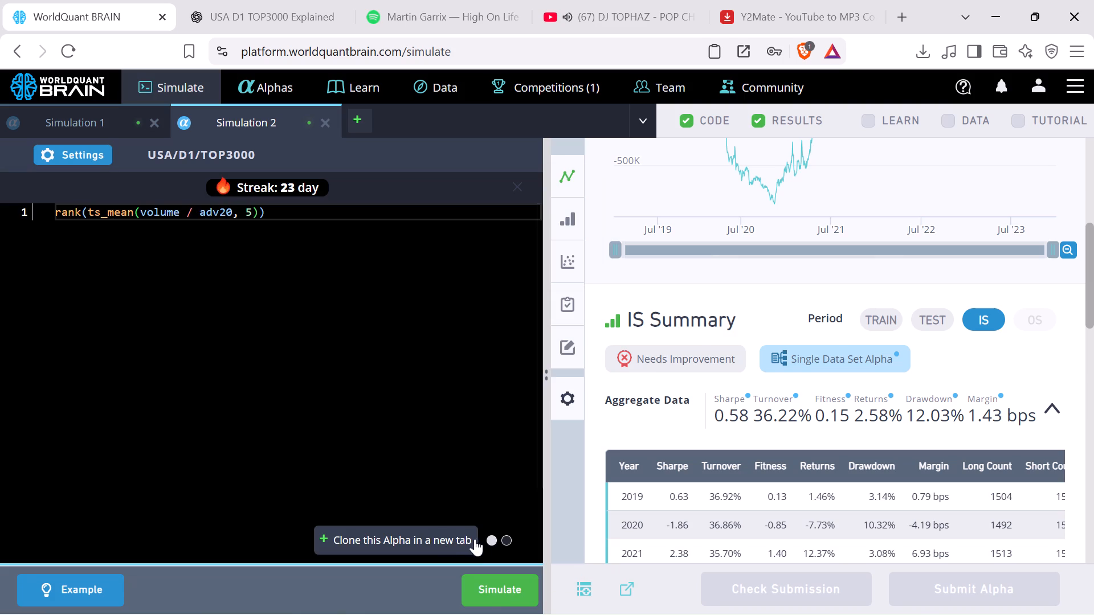
{"action": "left_click", "coordinate": [488, 590]}
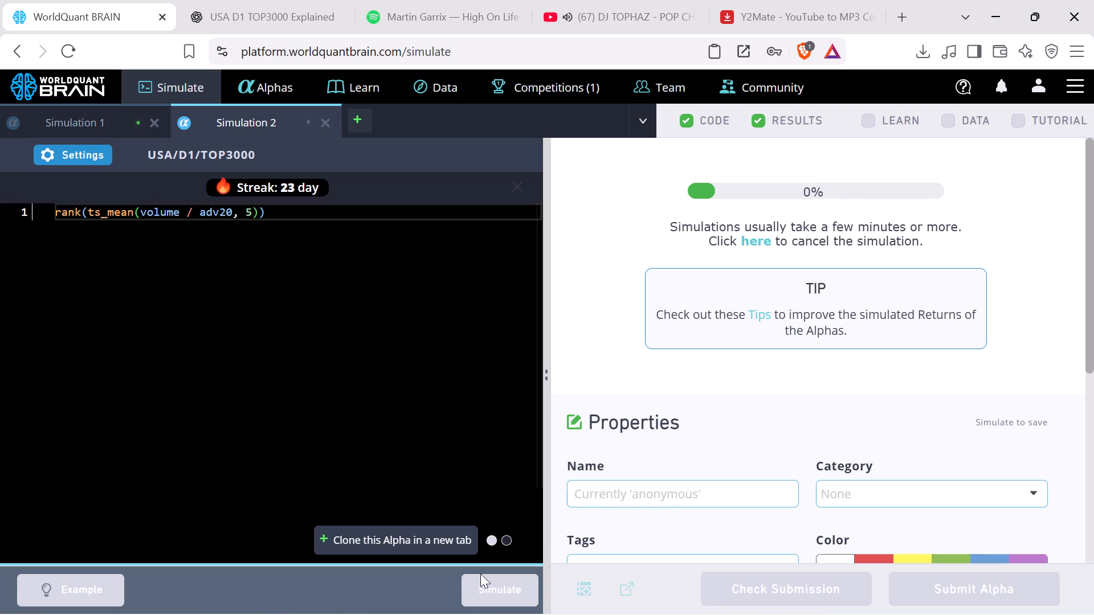
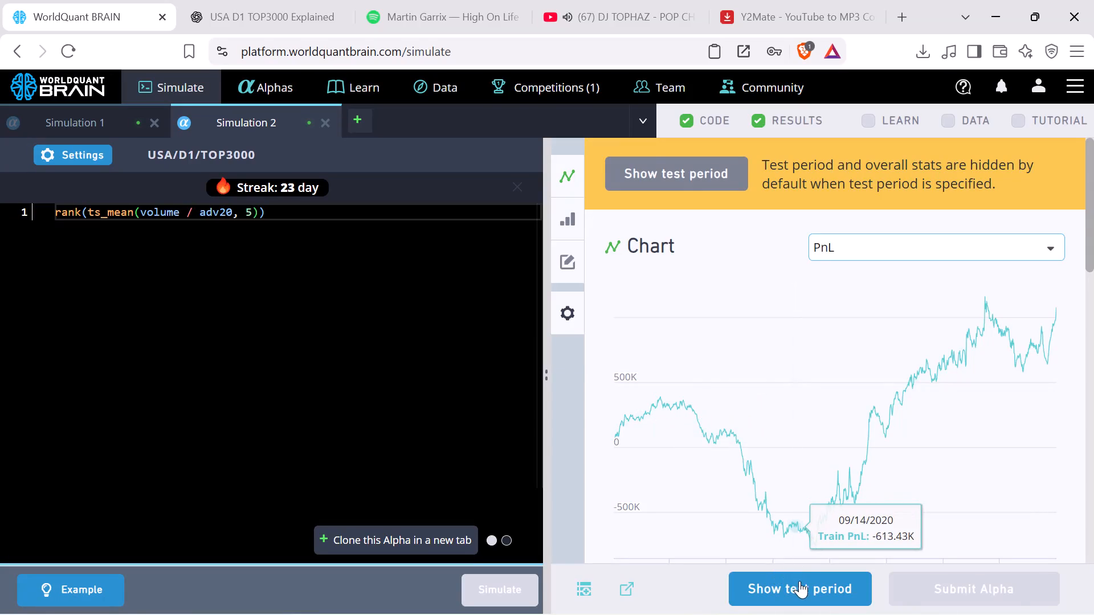
Examine the IS Summary's aggregate data for the IS period of the decay 3 run.
{"action": "scroll", "coordinate": [765, 530], "scroll_direction": "down", "scroll_amount": 3}
{"action": "scroll", "coordinate": [765, 427], "scroll_direction": "down", "scroll_amount": 2}
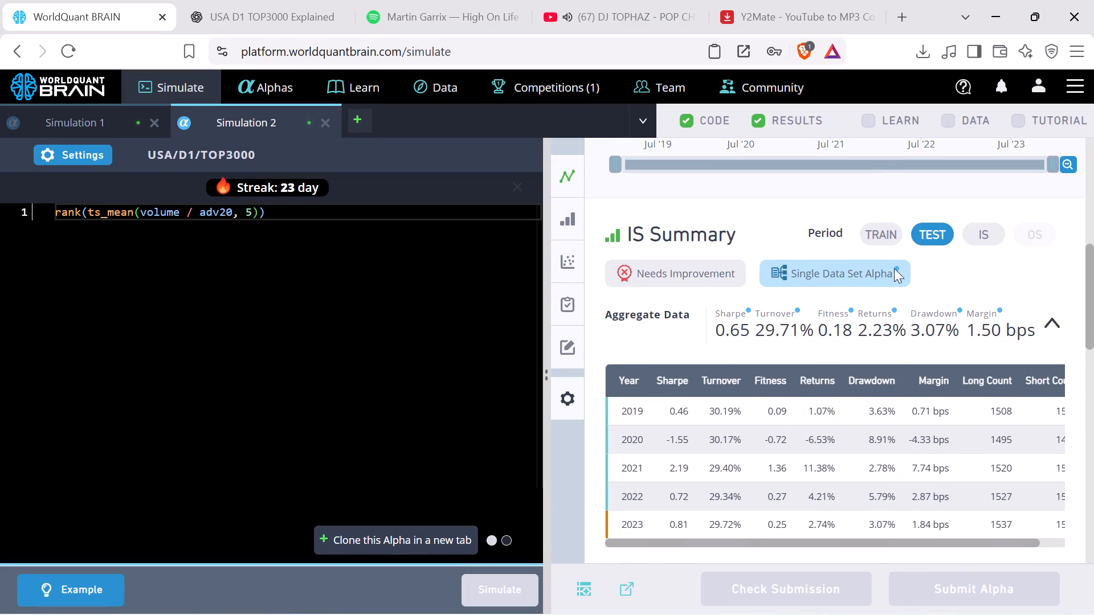
{"action": "left_click", "coordinate": [982, 227]}
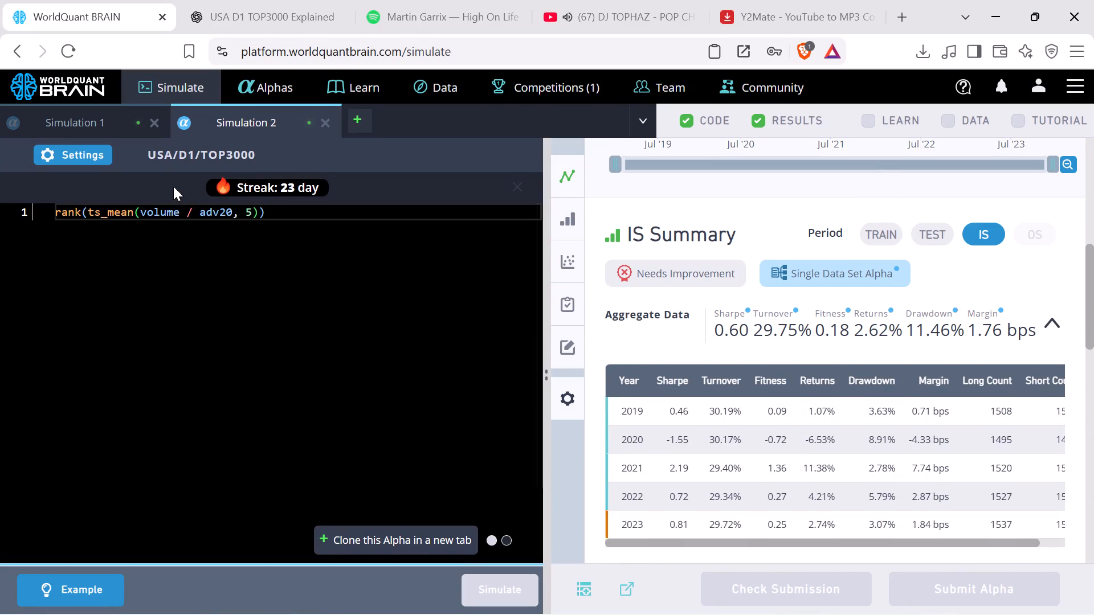
Set Simulation 2's decay to 300 and apply the settings.
{"action": "left_click", "coordinate": [87, 158]}
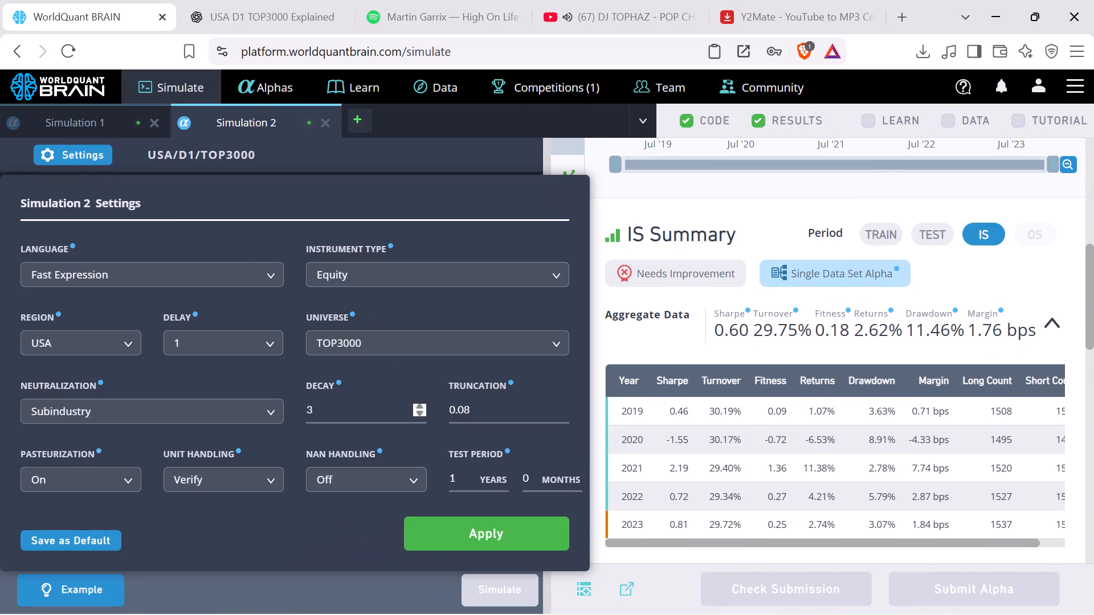
{"action": "left_click", "coordinate": [381, 428]}
{"action": "left_click", "coordinate": [376, 405]}
{"action": "type", "text": "00"}
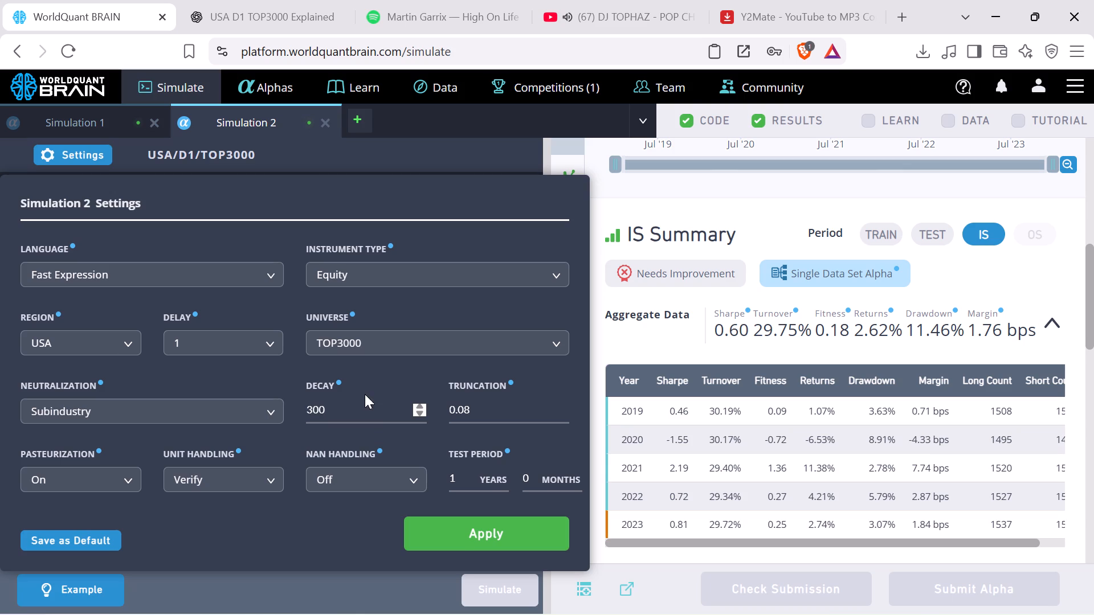
{"action": "left_click", "coordinate": [458, 535]}
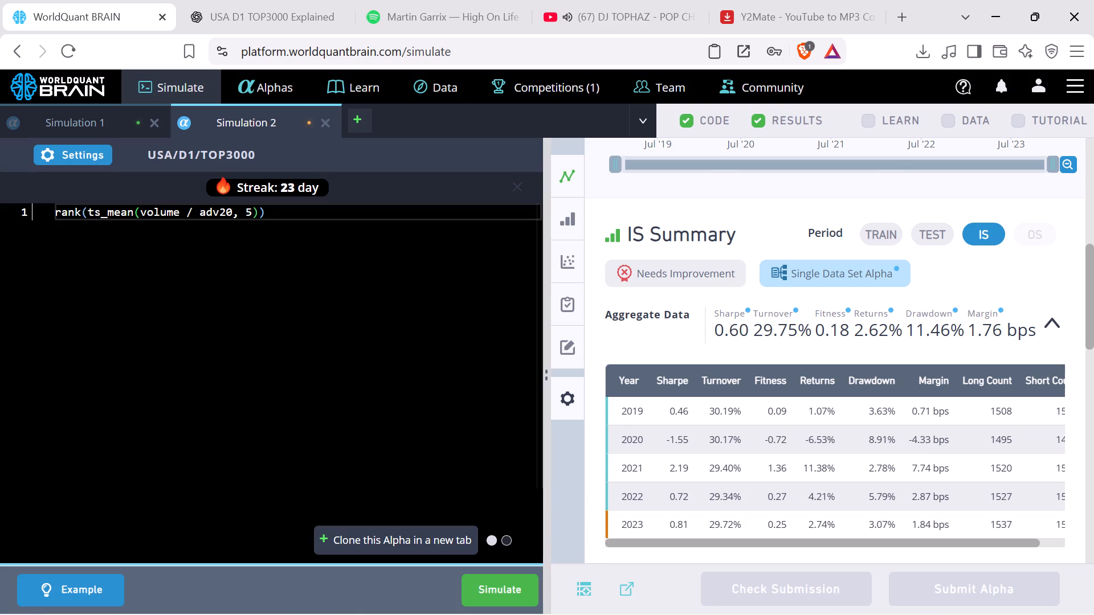
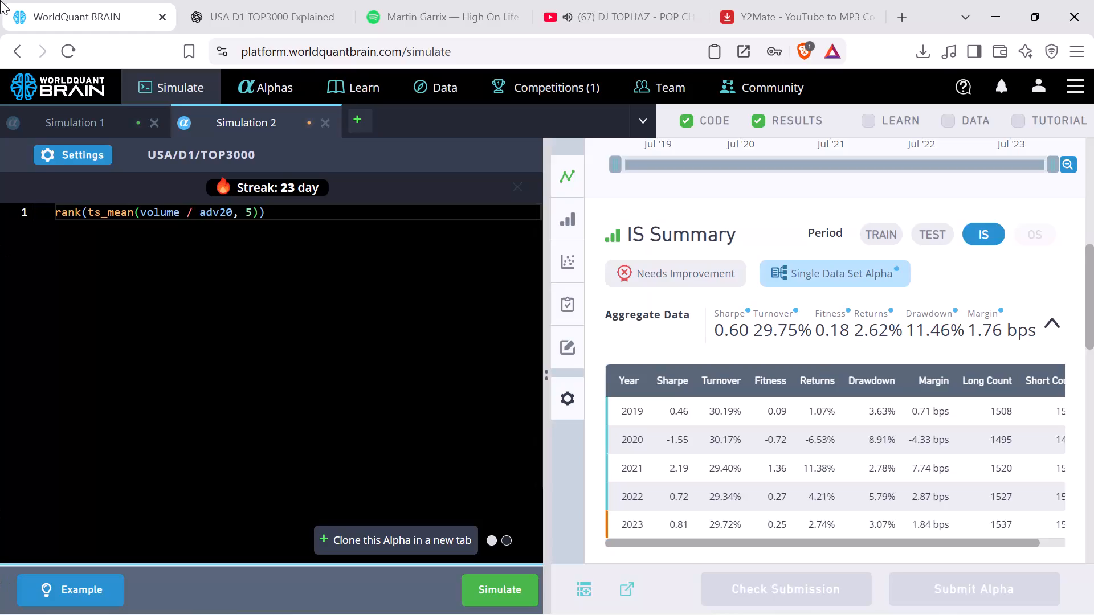
Examine the failed and passed checks in Simulation 1's IS Testing Status.
{"action": "scroll", "coordinate": [0, 0], "scroll_direction": "up", "scroll_amount": 2}
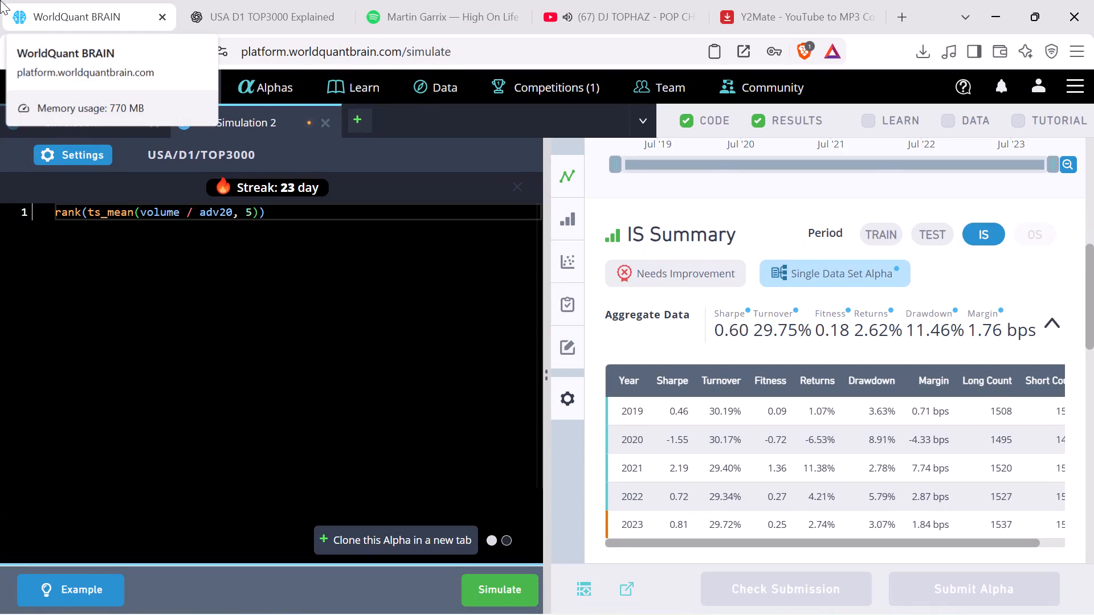
{"action": "scroll", "coordinate": [25, 522], "scroll_direction": "up", "scroll_amount": 1}
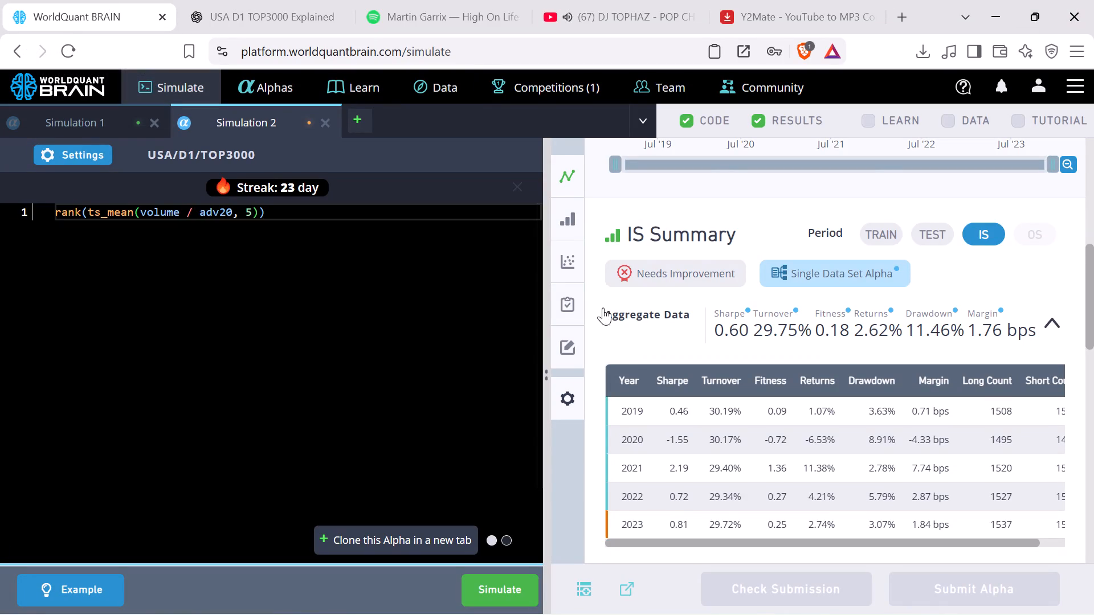
{"action": "left_click", "coordinate": [111, 126]}
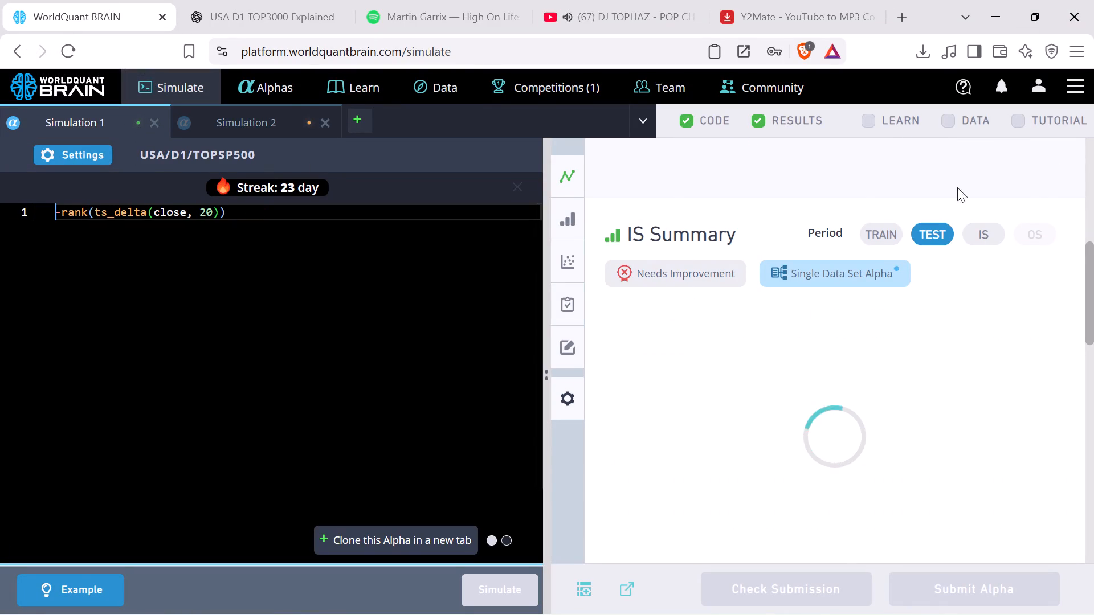
{"action": "left_click", "coordinate": [266, 120]}
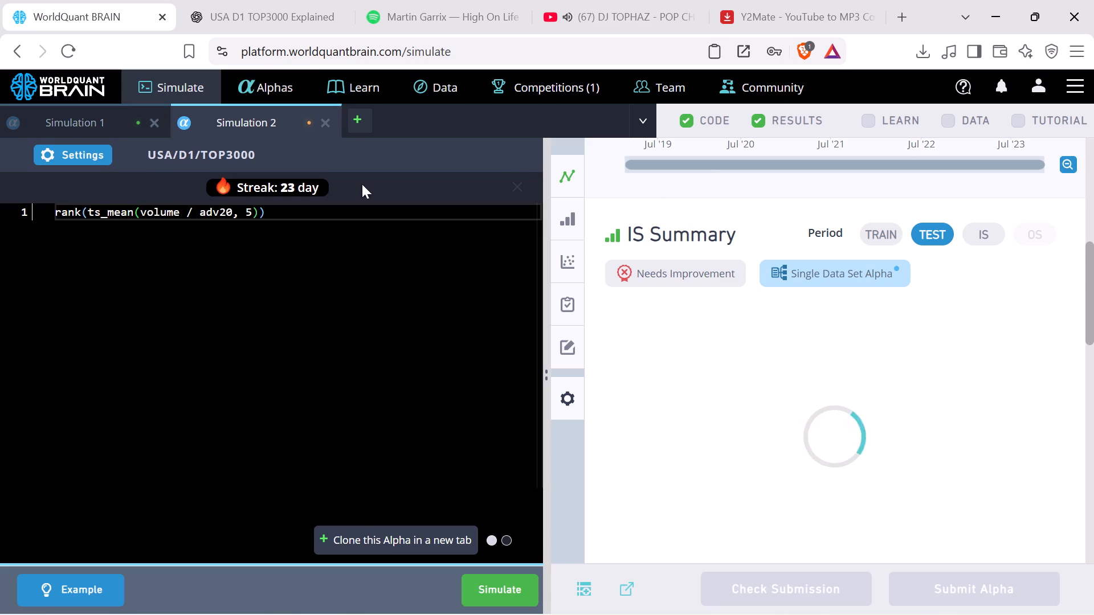
{"action": "left_click", "coordinate": [82, 106]}
{"action": "left_click", "coordinate": [86, 120]}
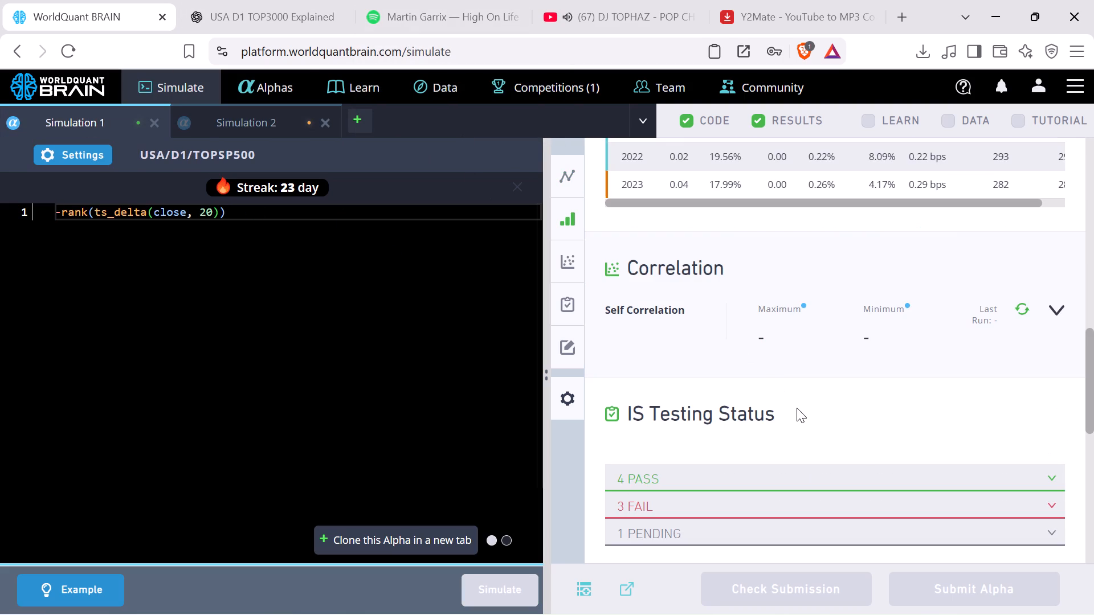
{"action": "scroll", "coordinate": [798, 414], "scroll_direction": "down", "scroll_amount": 1}
{"action": "left_click", "coordinate": [781, 409]}
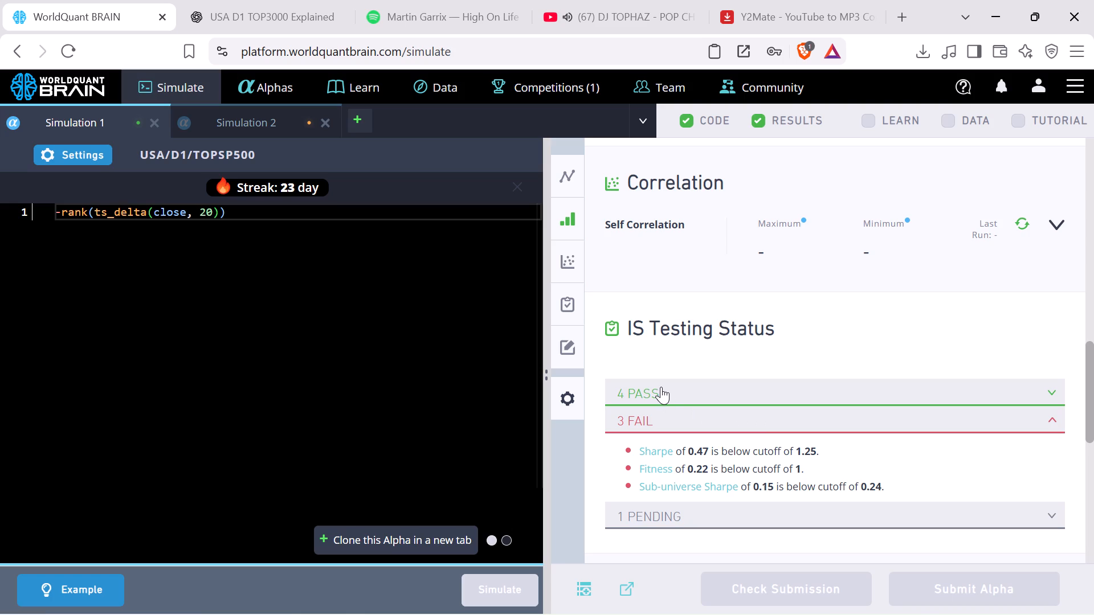
{"action": "left_click", "coordinate": [699, 395]}
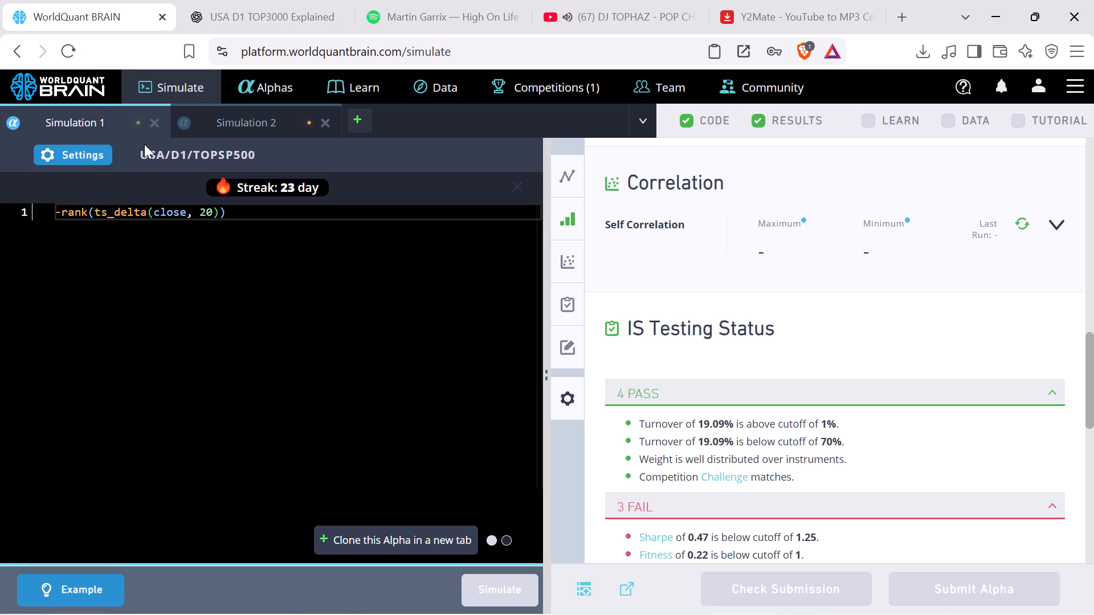
Look through the list of unsubmitted alphas.
{"action": "left_click", "coordinate": [262, 82]}
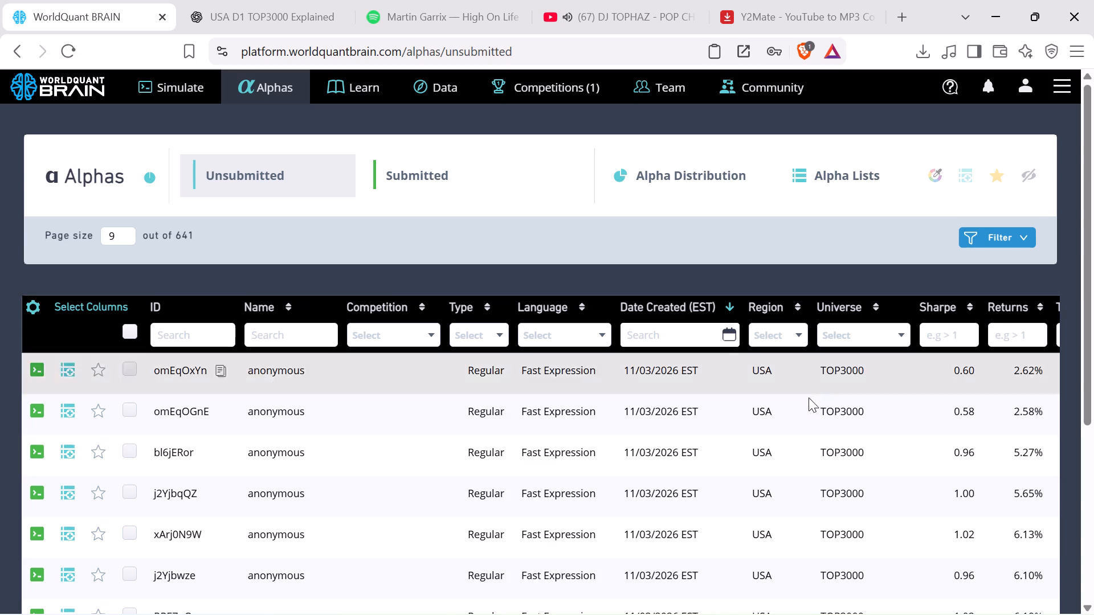
{"action": "scroll", "coordinate": [810, 454], "scroll_direction": "down", "scroll_amount": 3}
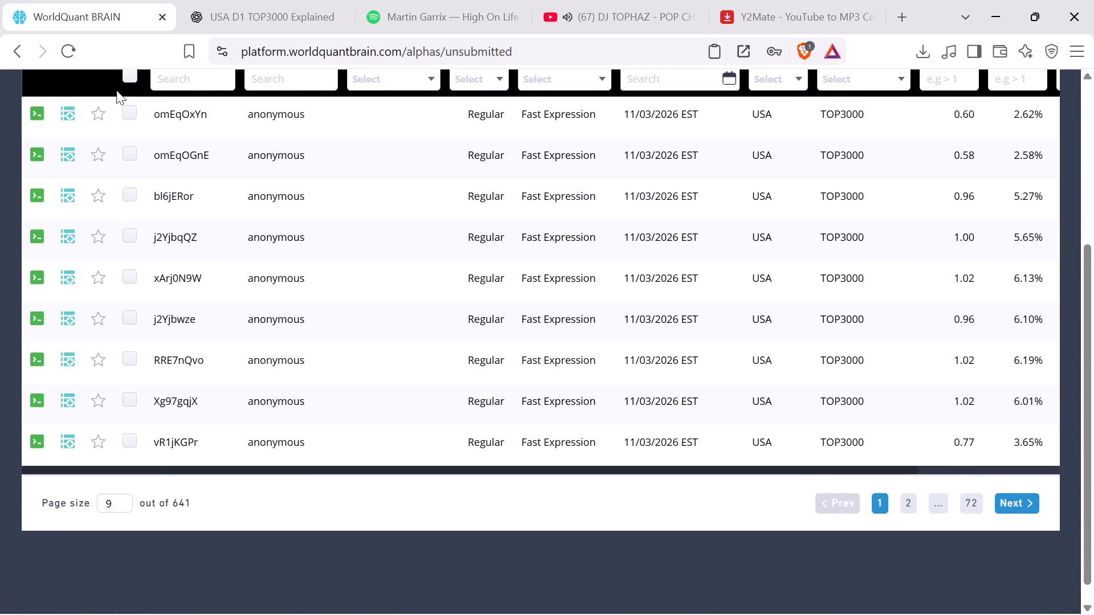
{"action": "scroll", "coordinate": [148, 142], "scroll_direction": "up", "scroll_amount": 13}
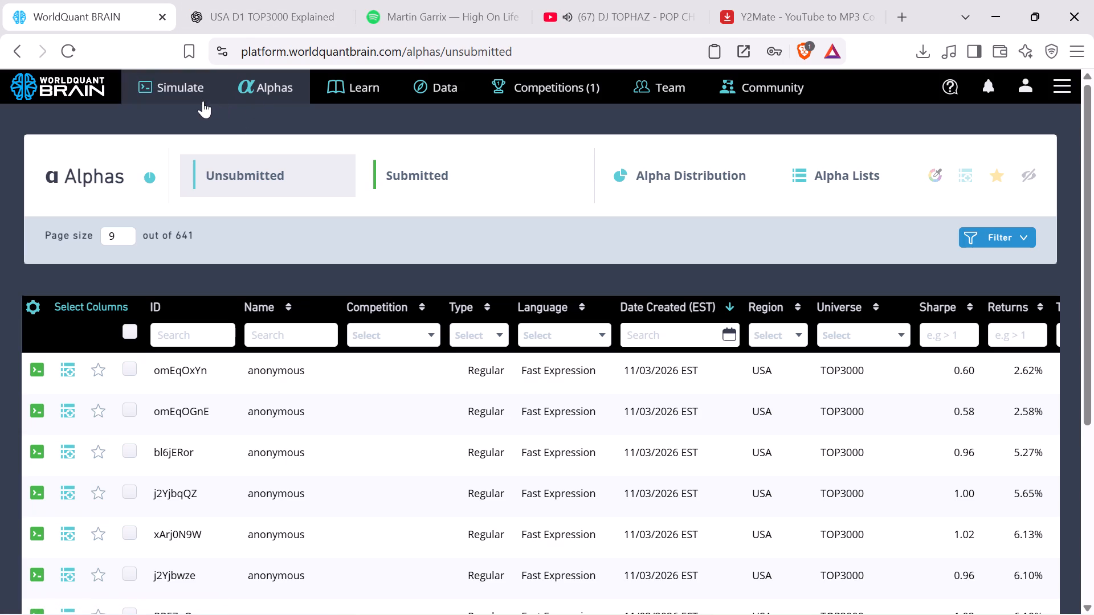
Return to the simulation workspace and close Simulation 1.
{"action": "left_click", "coordinate": [190, 95]}
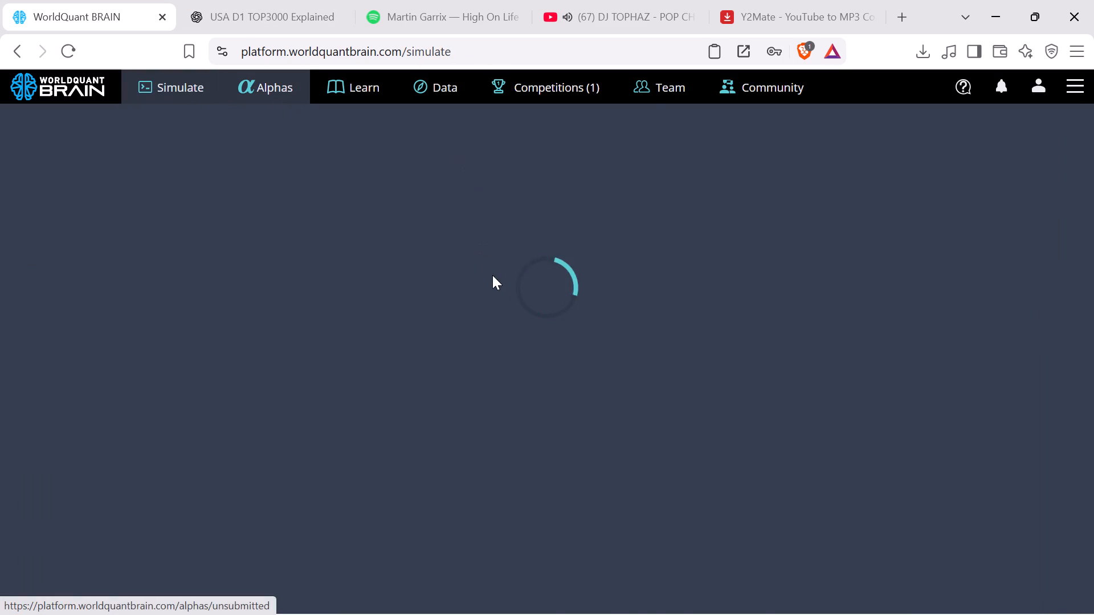
{"action": "scroll", "coordinate": [973, 327], "scroll_direction": "down", "scroll_amount": 2}
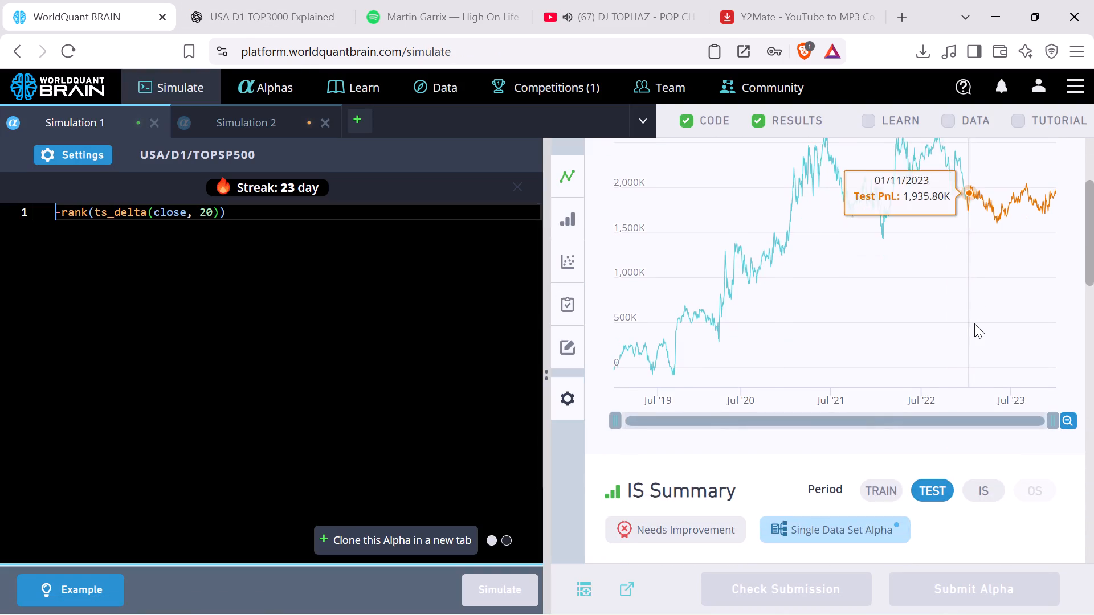
{"action": "left_click", "coordinate": [159, 121]}
Examine Simulation 2's IS Summary aggregate data for the IS period.
{"action": "scroll", "coordinate": [855, 295], "scroll_direction": "down", "scroll_amount": 2}
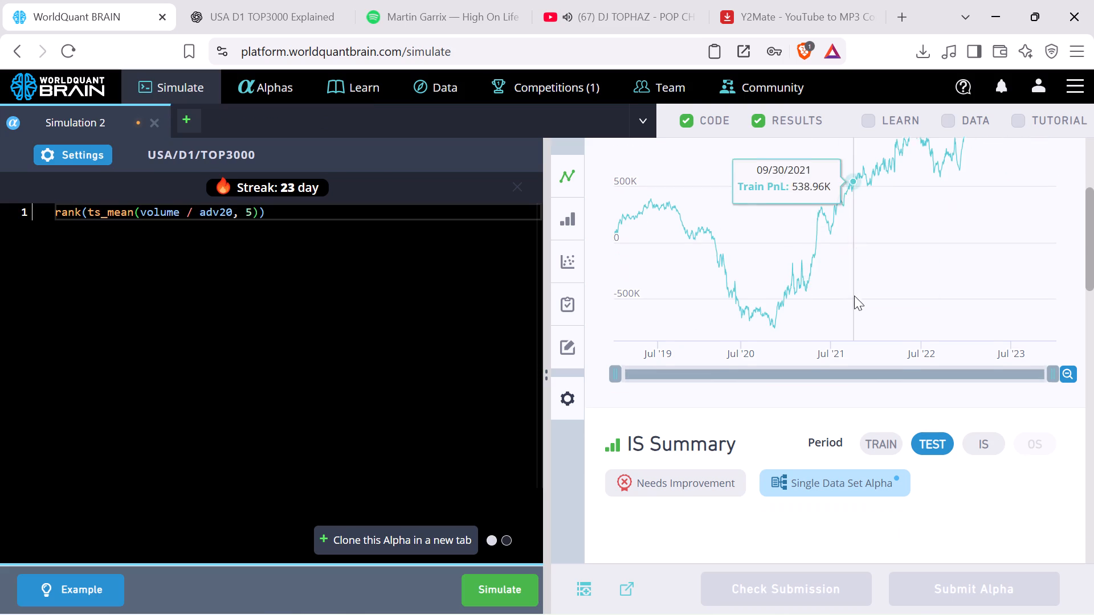
{"action": "scroll", "coordinate": [854, 296], "scroll_direction": "down", "scroll_amount": 1}
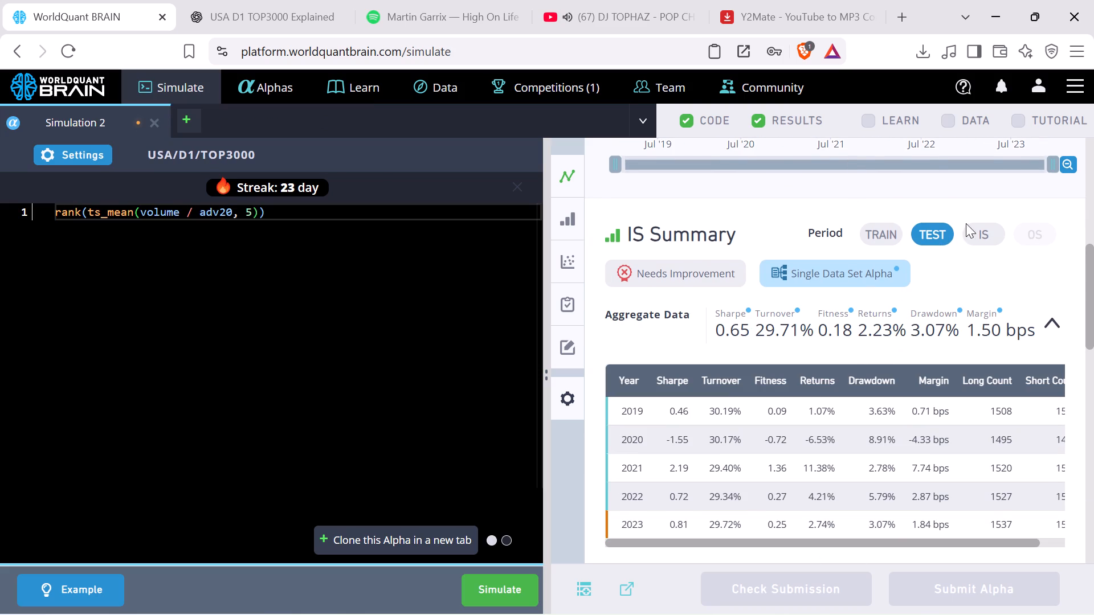
{"action": "left_click", "coordinate": [978, 232]}
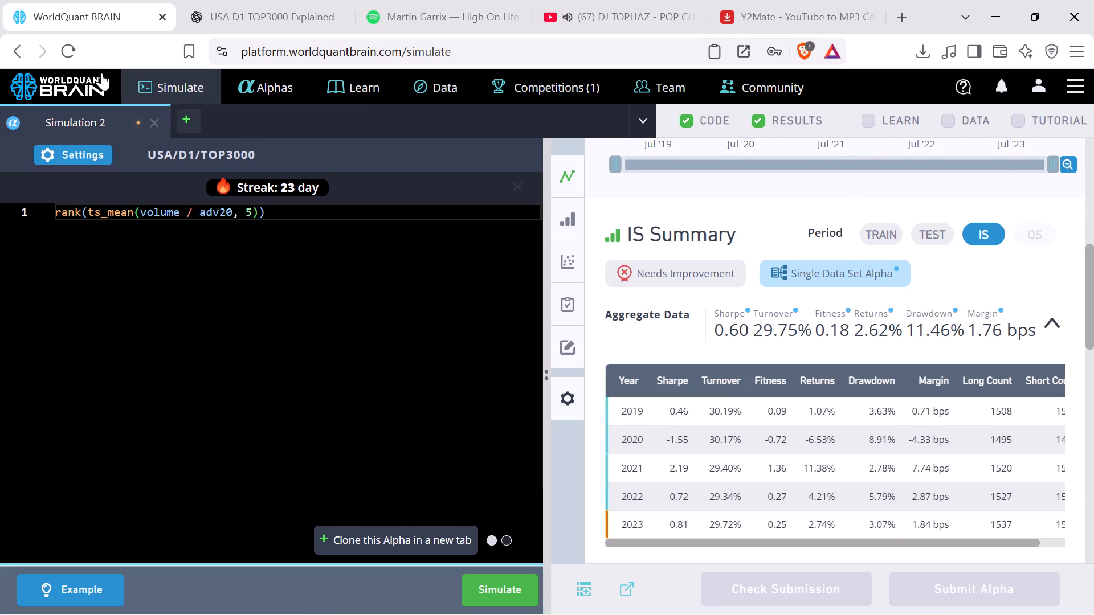
Set Simulation 2's decay to 70, apply the settings and run the simulation.
{"action": "left_click", "coordinate": [92, 155]}
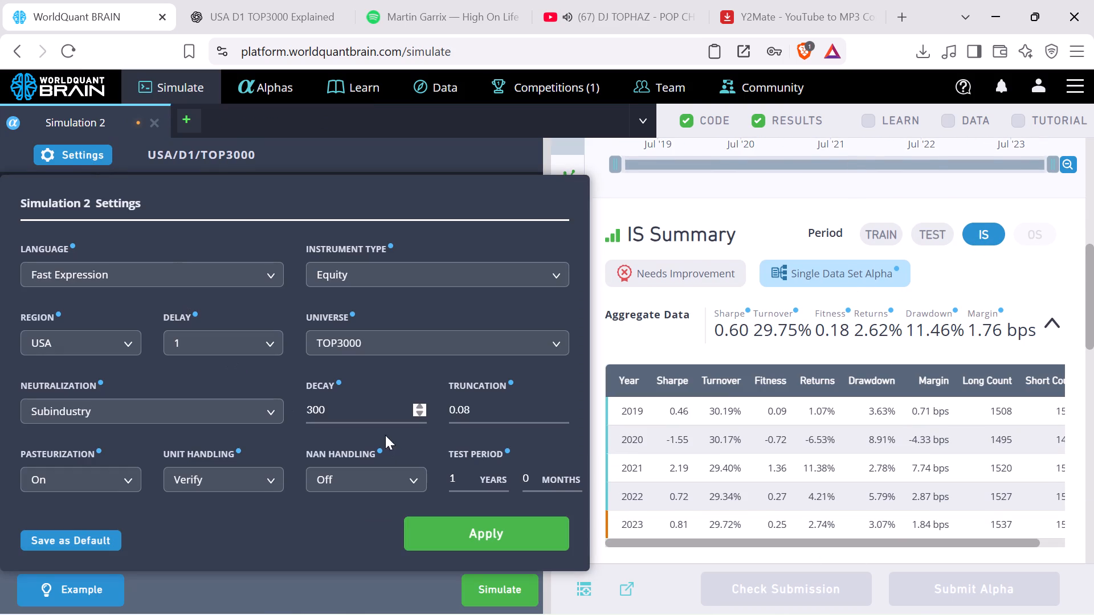
{"action": "left_click", "coordinate": [385, 407]}
{"action": "left_click", "coordinate": [385, 407]}
{"action": "left_click_drag", "start_coordinate": [357, 409], "coordinate": [251, 392]}
{"action": "left_click_drag", "start_coordinate": [251, 392], "coordinate": [252, 392]}
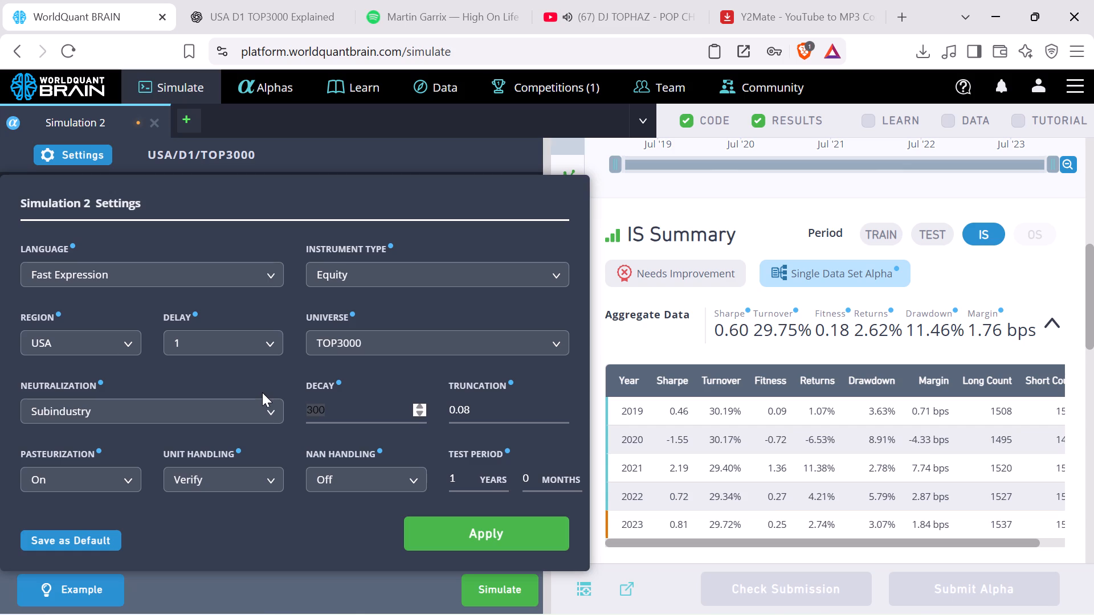
{"action": "type", "text": "70"}
{"action": "left_click", "coordinate": [454, 525]}
{"action": "left_click", "coordinate": [504, 580]}
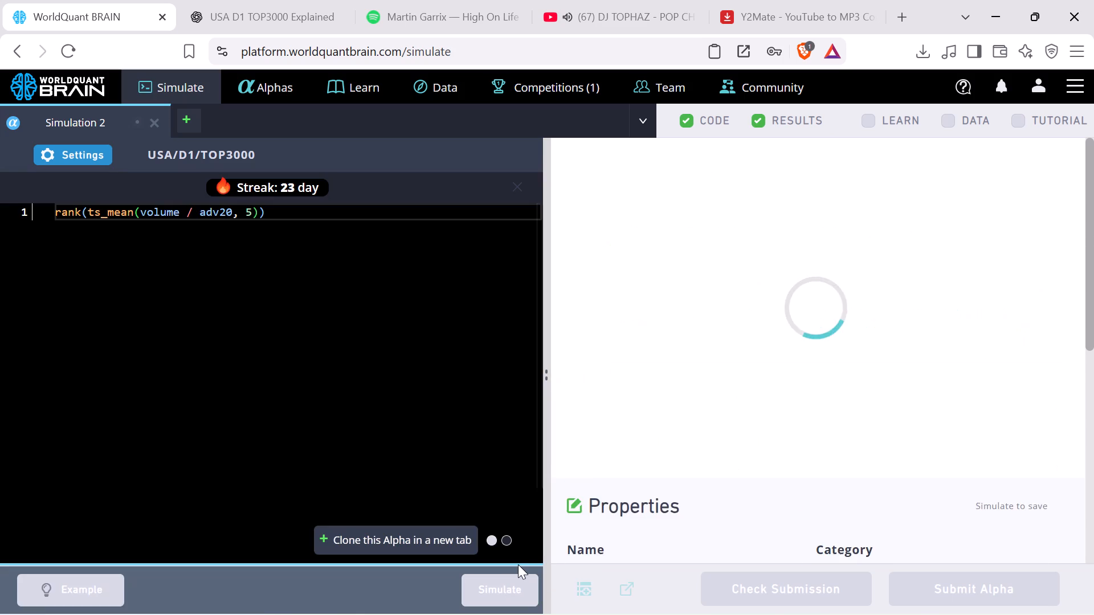
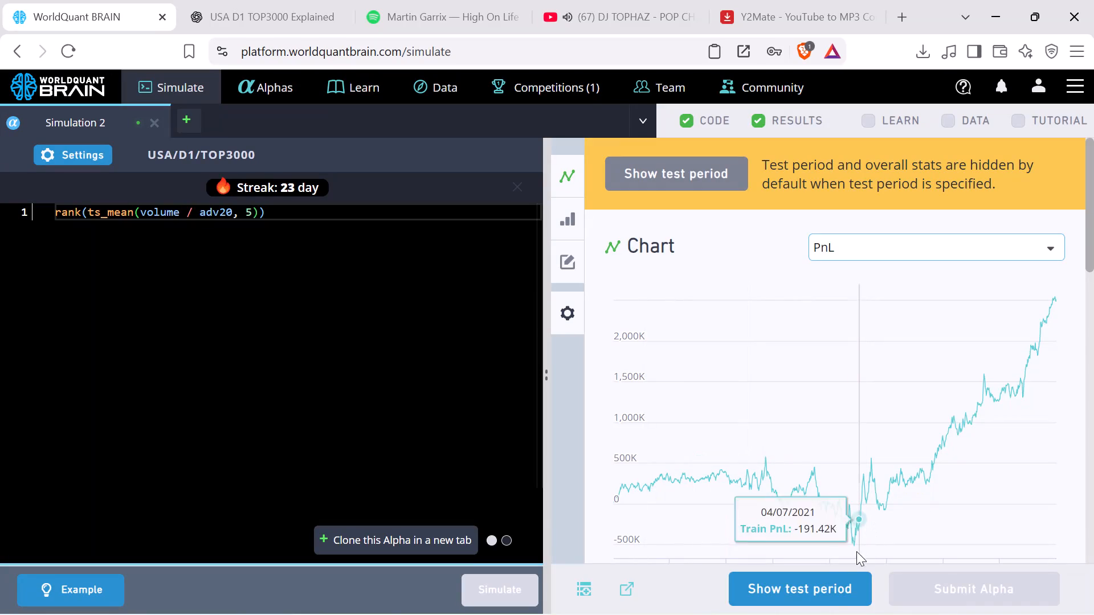
Show the test period for Simulation 2 and examine the IS Summary aggregate data for the IS period.
{"action": "left_click", "coordinate": [836, 584]}
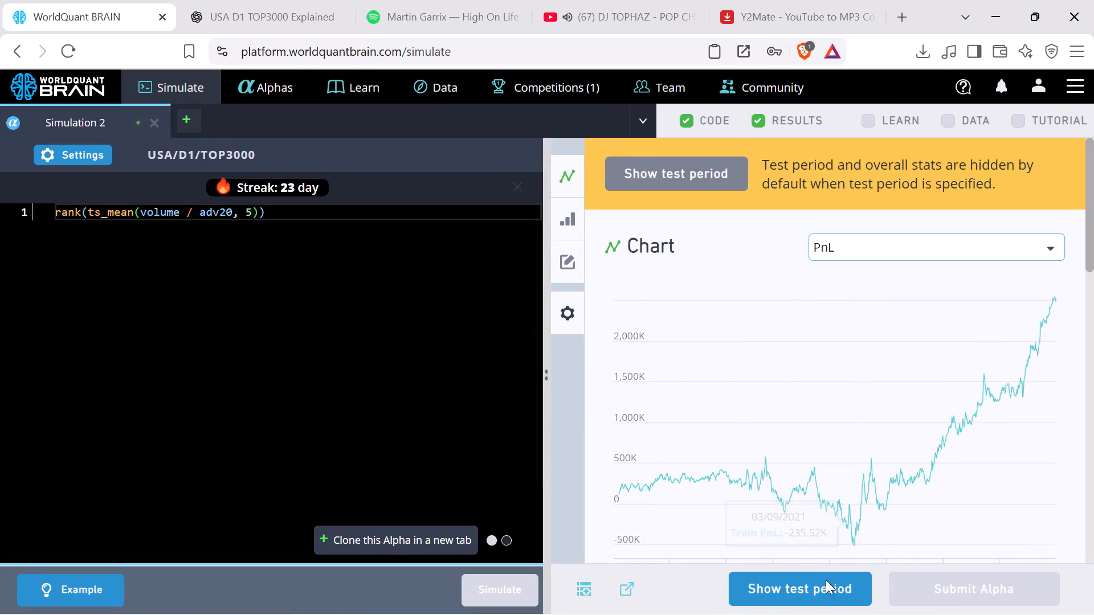
{"action": "scroll", "coordinate": [818, 428], "scroll_direction": "down", "scroll_amount": 2}
{"action": "scroll", "coordinate": [880, 401], "scroll_direction": "down", "scroll_amount": 2}
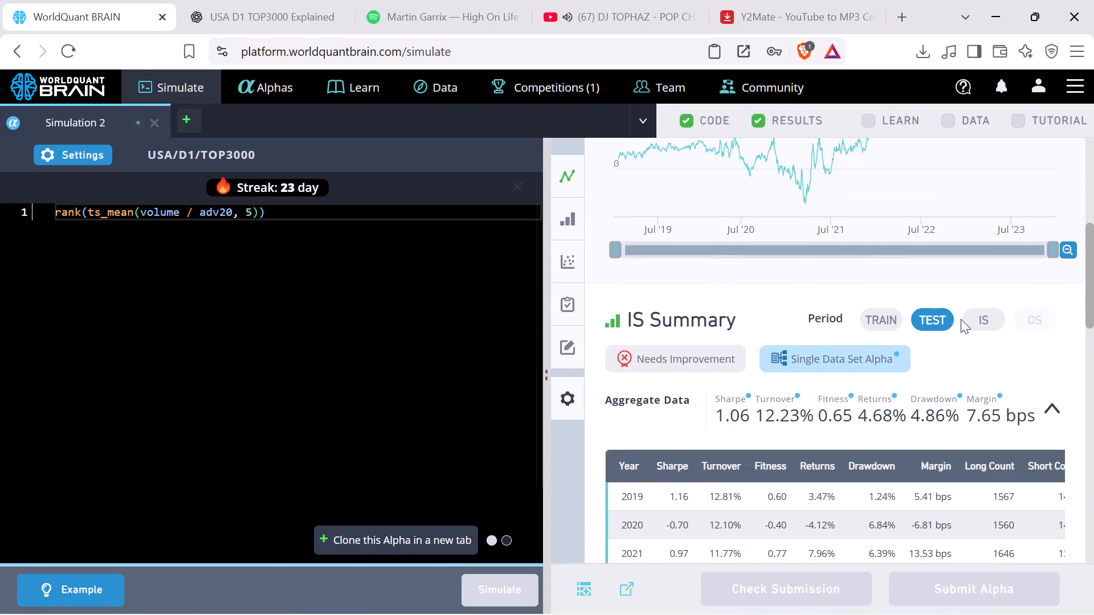
{"action": "left_click", "coordinate": [970, 318]}
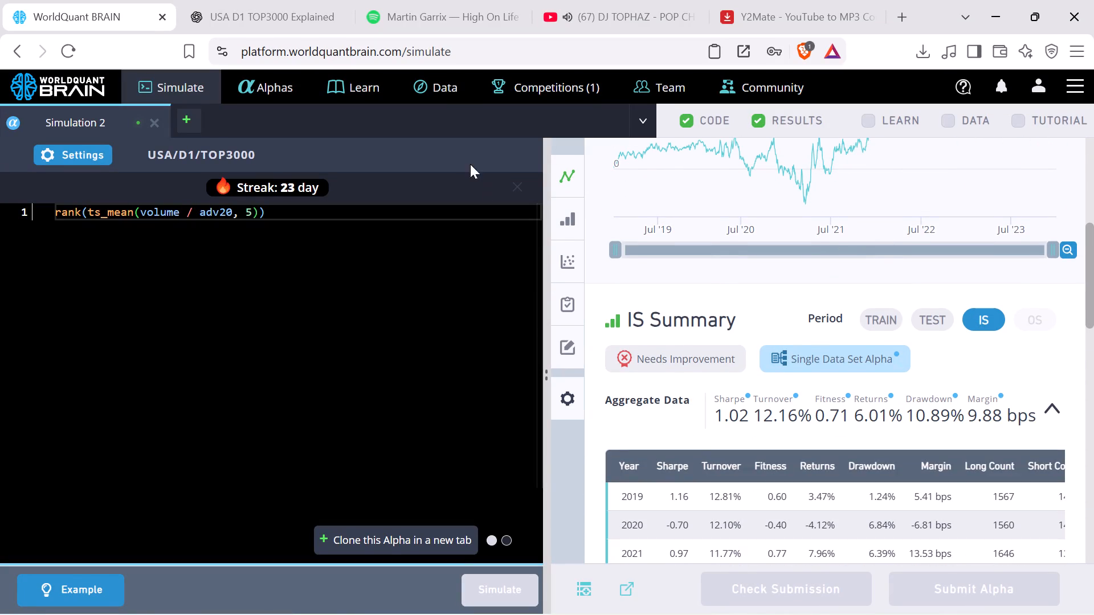
Check the list of unsubmitted alphas, then return to the simulation workspace.
{"action": "left_click", "coordinate": [284, 93]}
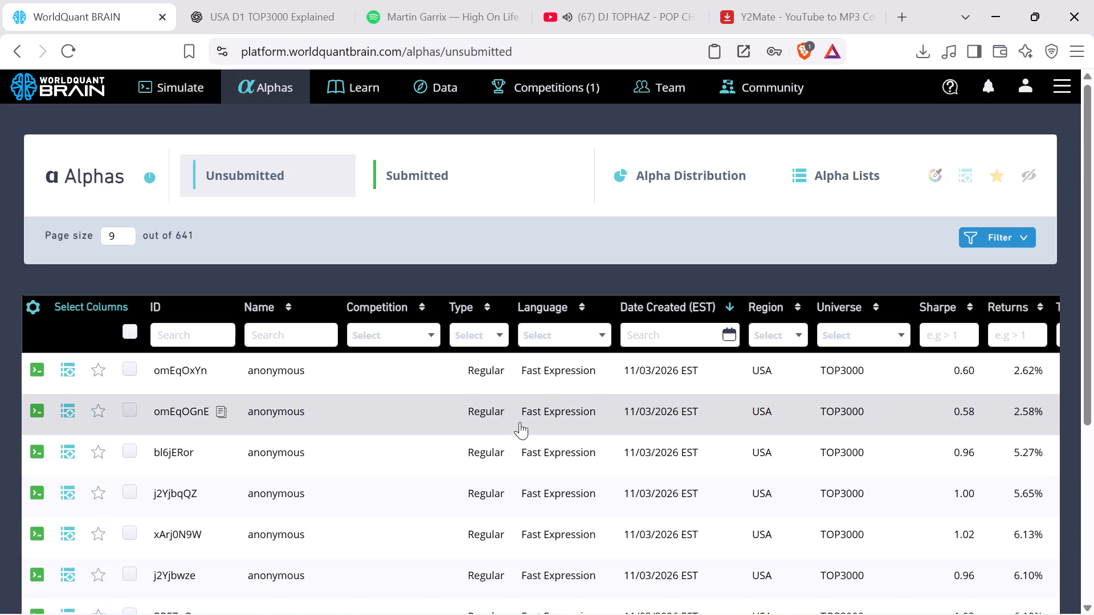
{"action": "left_click", "coordinate": [194, 80]}
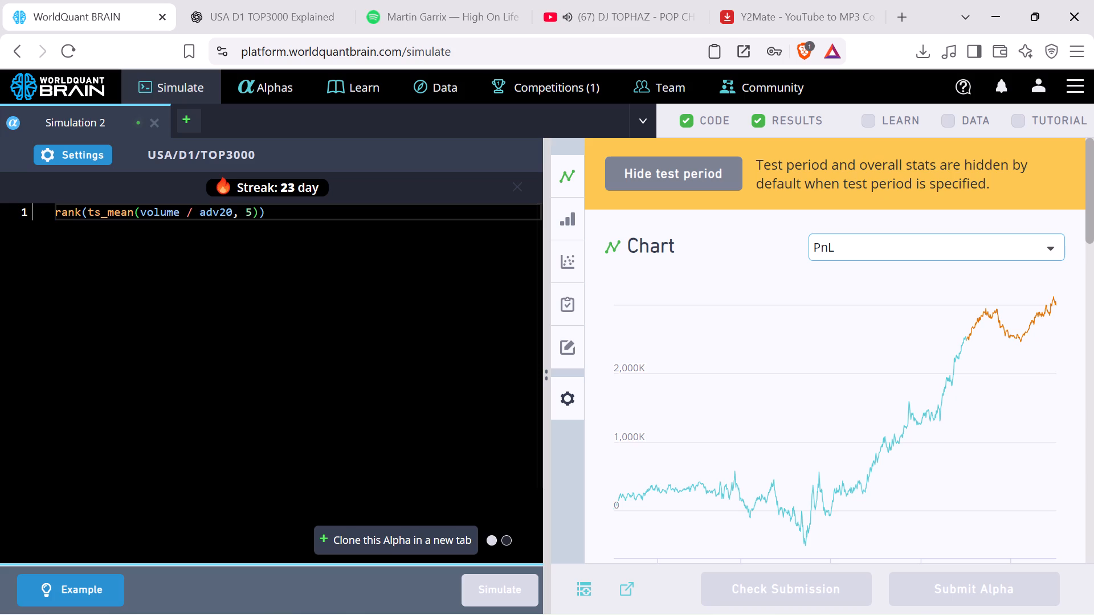
Increase Simulation 2's truncation, apply the settings, review the current IS-period summary and run the simulation.
{"action": "left_click", "coordinate": [90, 161]}
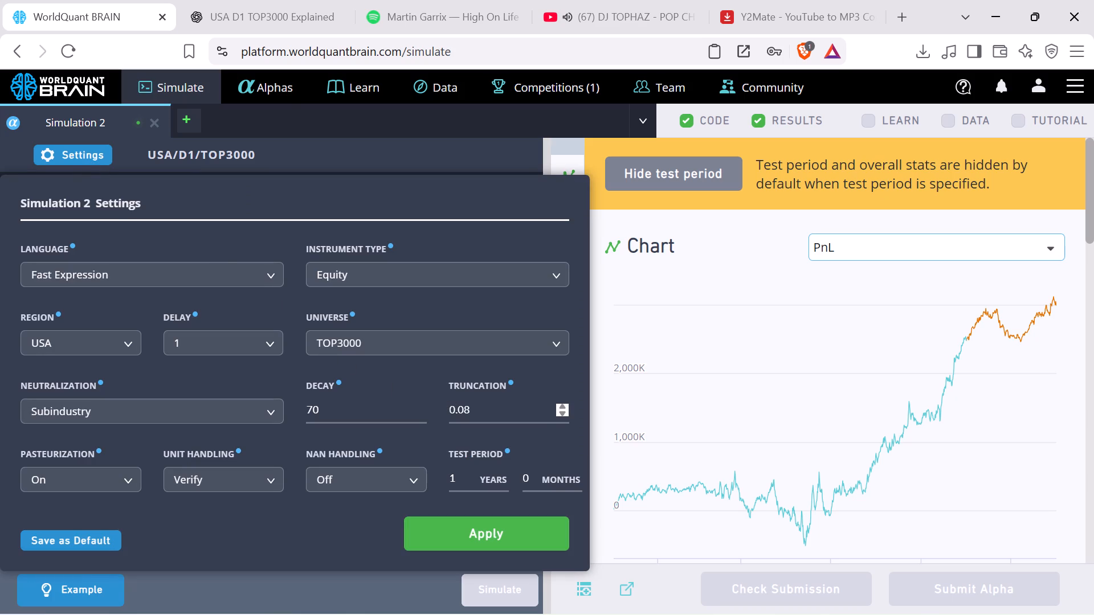
{"action": "left_click", "coordinate": [563, 405]}
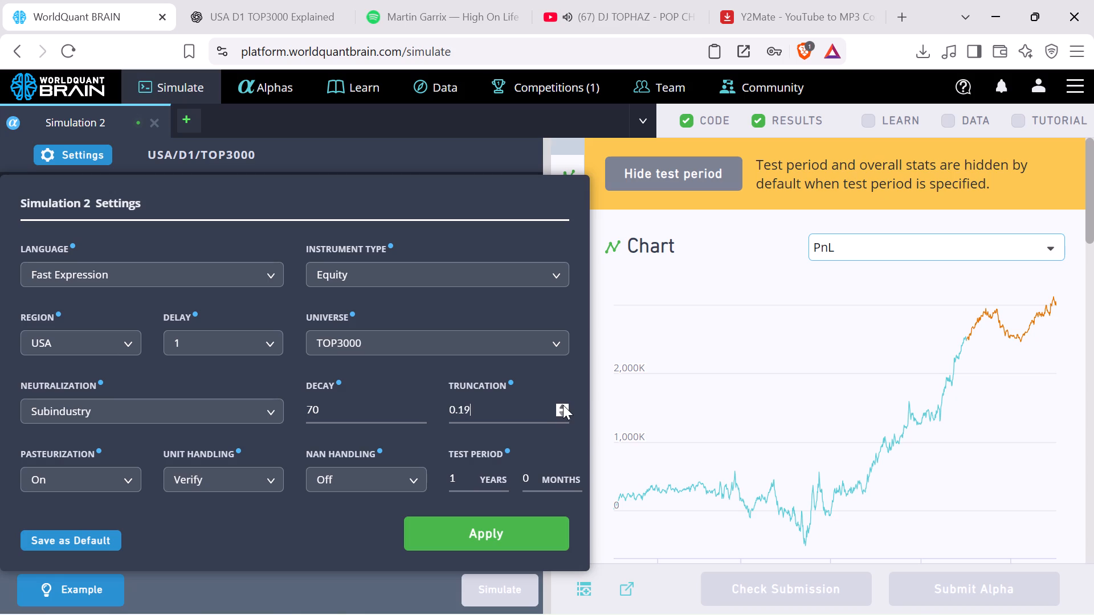
{"action": "left_click", "coordinate": [563, 405]}
{"action": "left_click", "coordinate": [495, 529]}
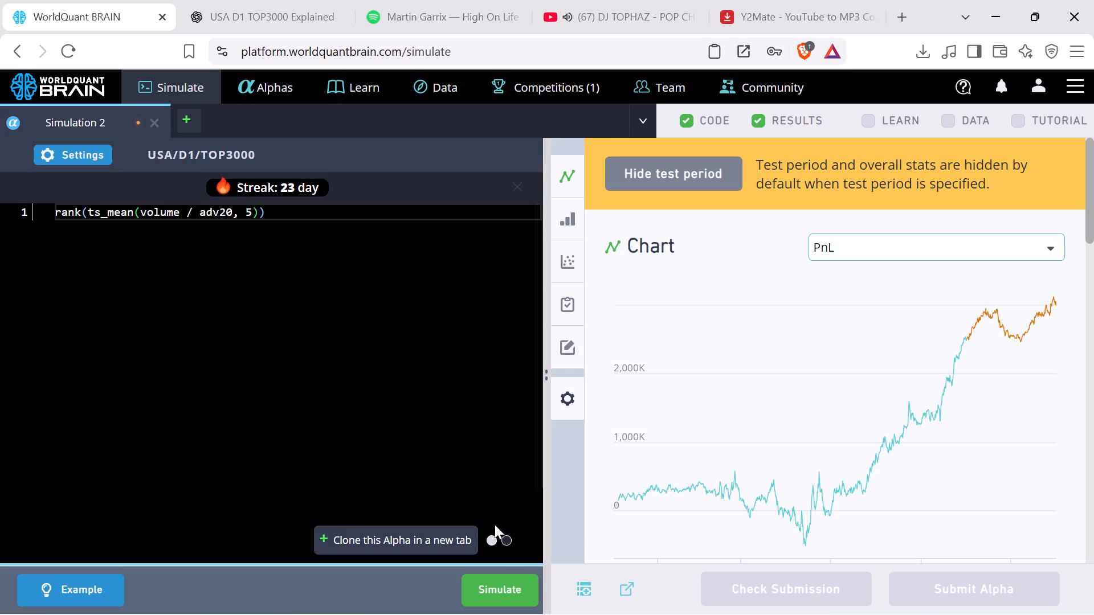
{"action": "scroll", "coordinate": [664, 508], "scroll_direction": "down", "scroll_amount": 3}
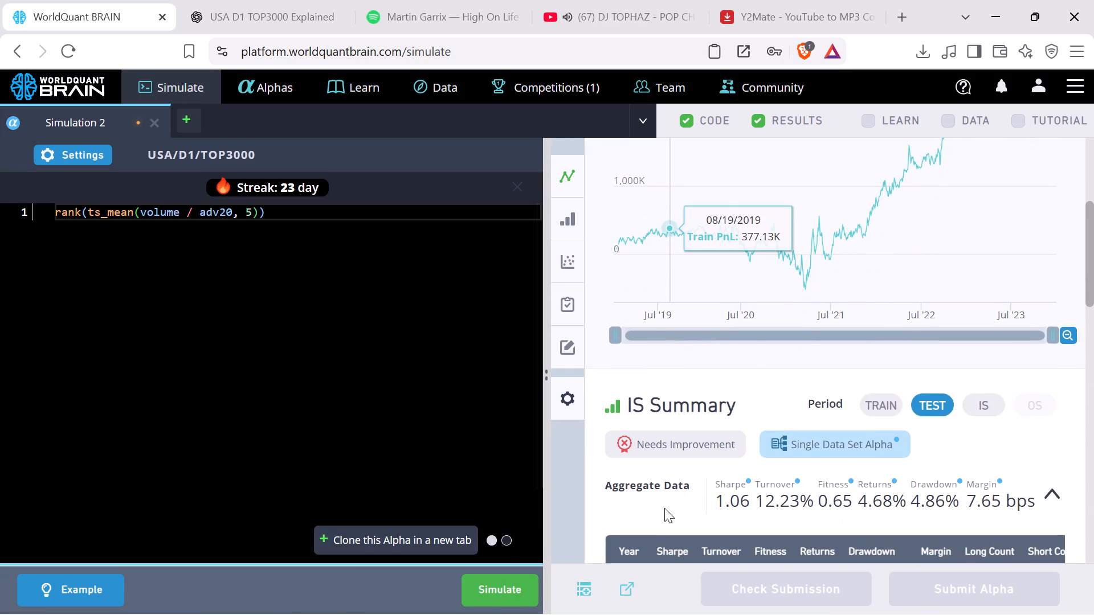
{"action": "scroll", "coordinate": [664, 508], "scroll_direction": "down", "scroll_amount": 1}
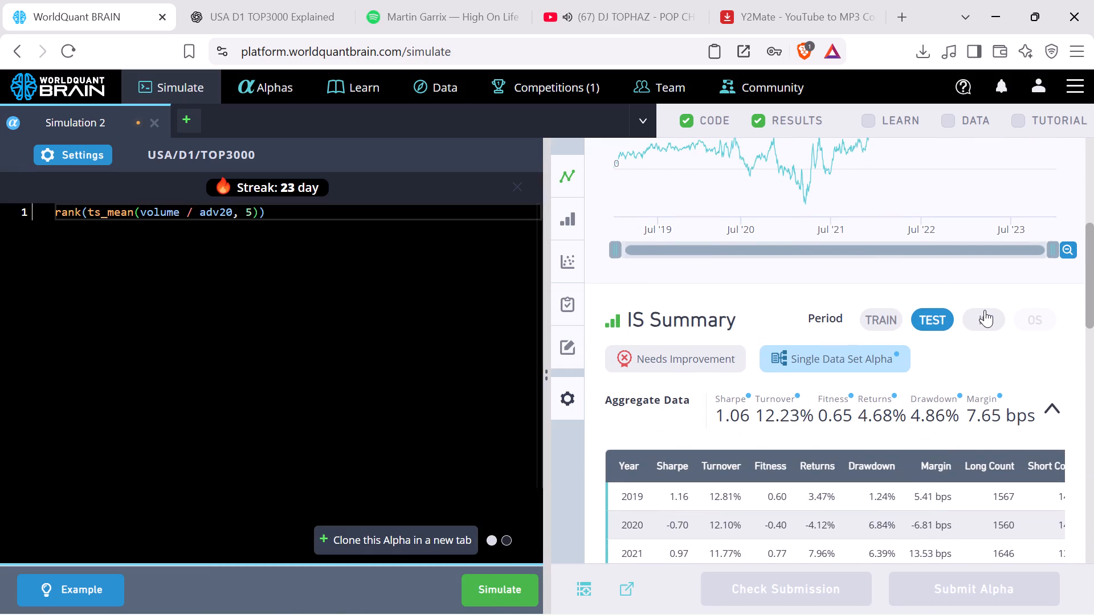
{"action": "left_click", "coordinate": [985, 310]}
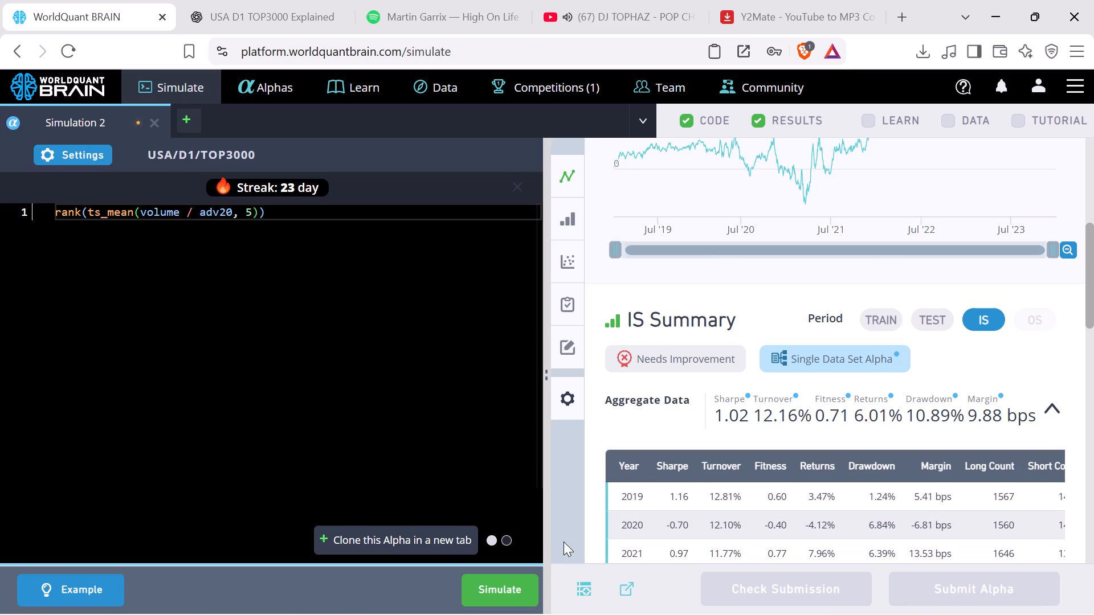
{"action": "left_click", "coordinate": [521, 583]}
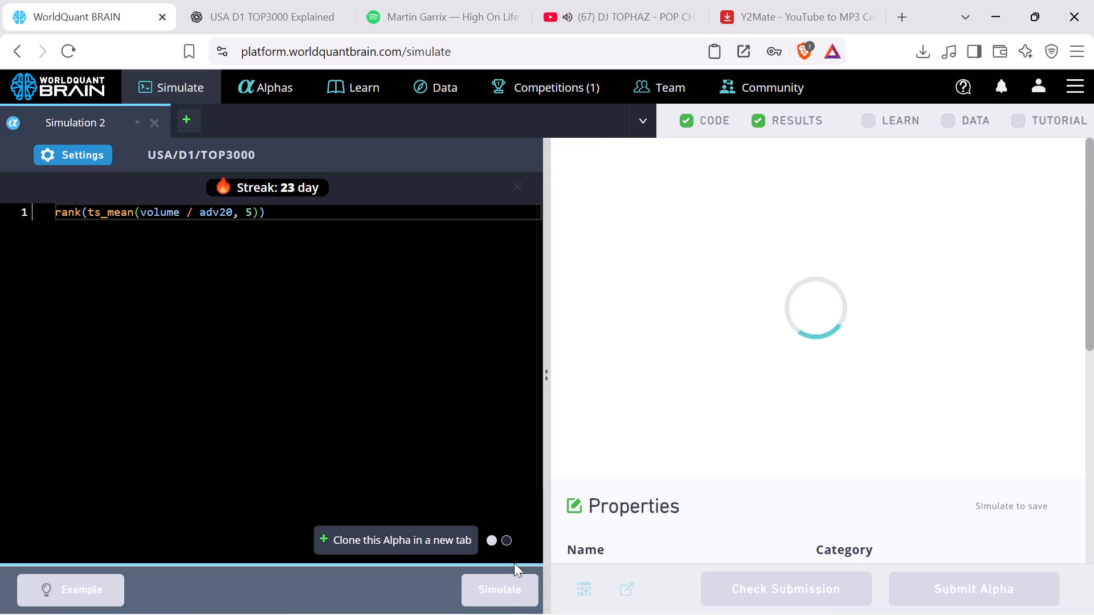
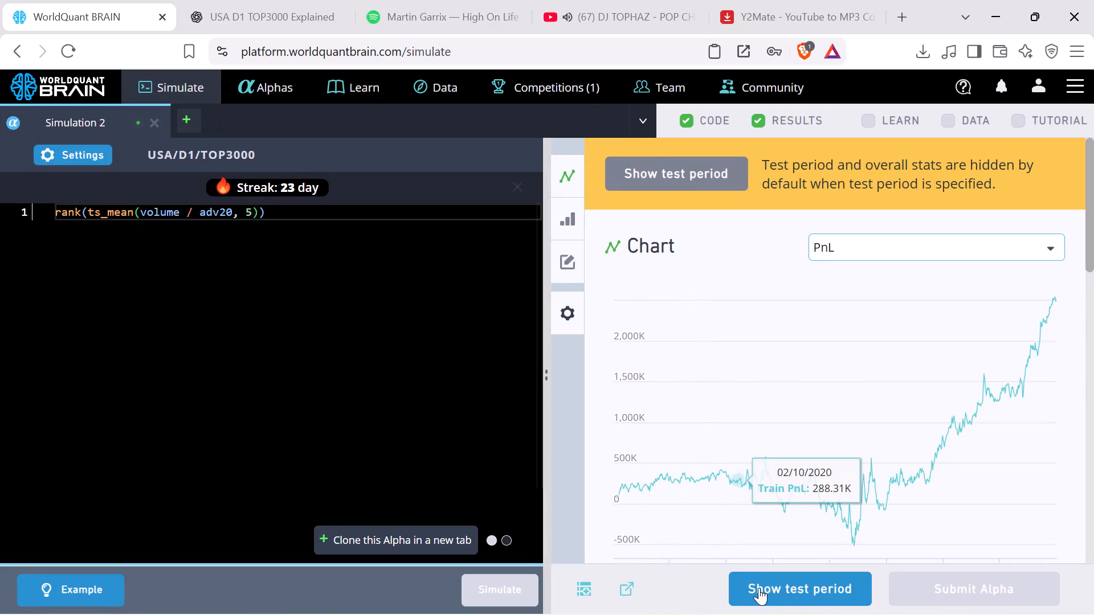
Show the test period for Simulation 2 and examine the IS Summary aggregate data for the IS period.
{"action": "left_click", "coordinate": [762, 589]}
{"action": "scroll", "coordinate": [925, 351], "scroll_direction": "down", "scroll_amount": 5}
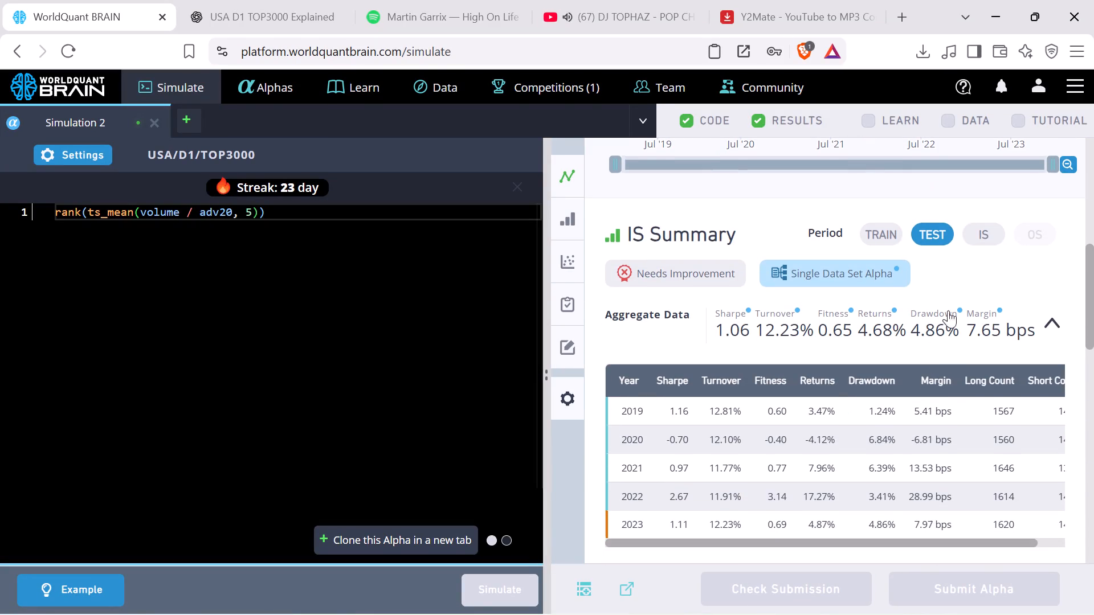
{"action": "left_click", "coordinate": [980, 233]}
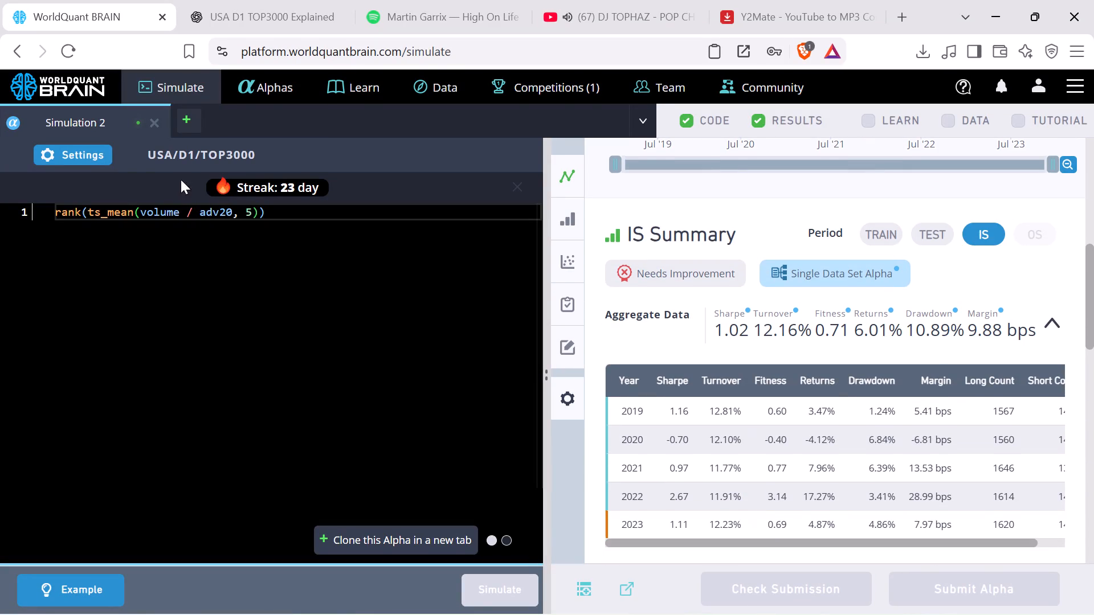
Set Simulation 2's truncation to 0.0005, apply the settings and run the simulation.
{"action": "left_click", "coordinate": [92, 151]}
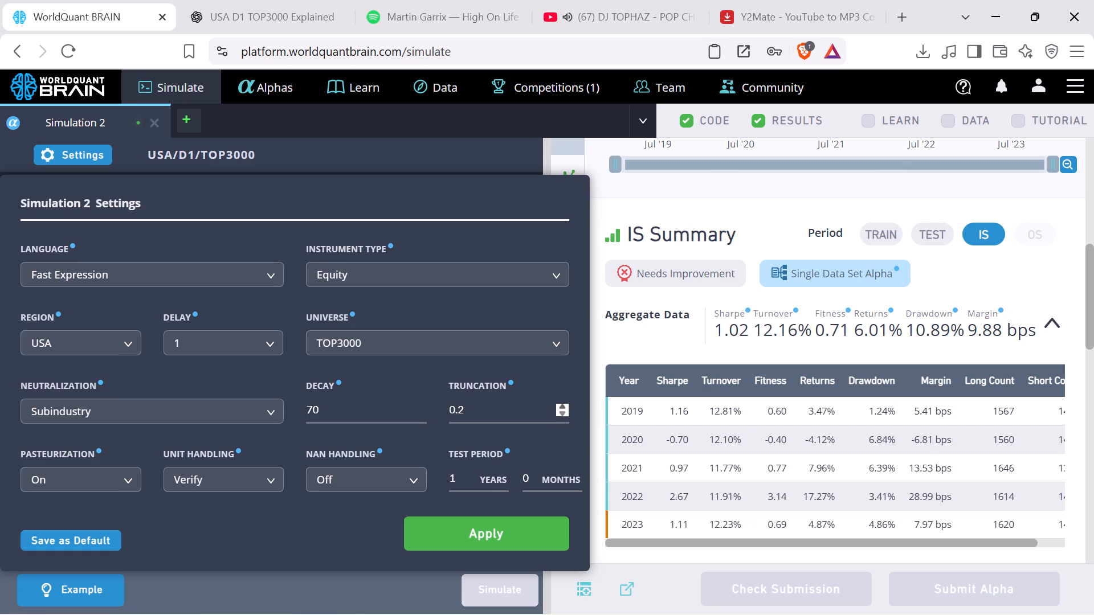
{"action": "left_click", "coordinate": [510, 411]}
{"action": "key", "text": "BackSpace"}
{"action": "type", "text": "000"}
{"action": "key", "text": "5"}
{"action": "left_click", "coordinate": [534, 524]}
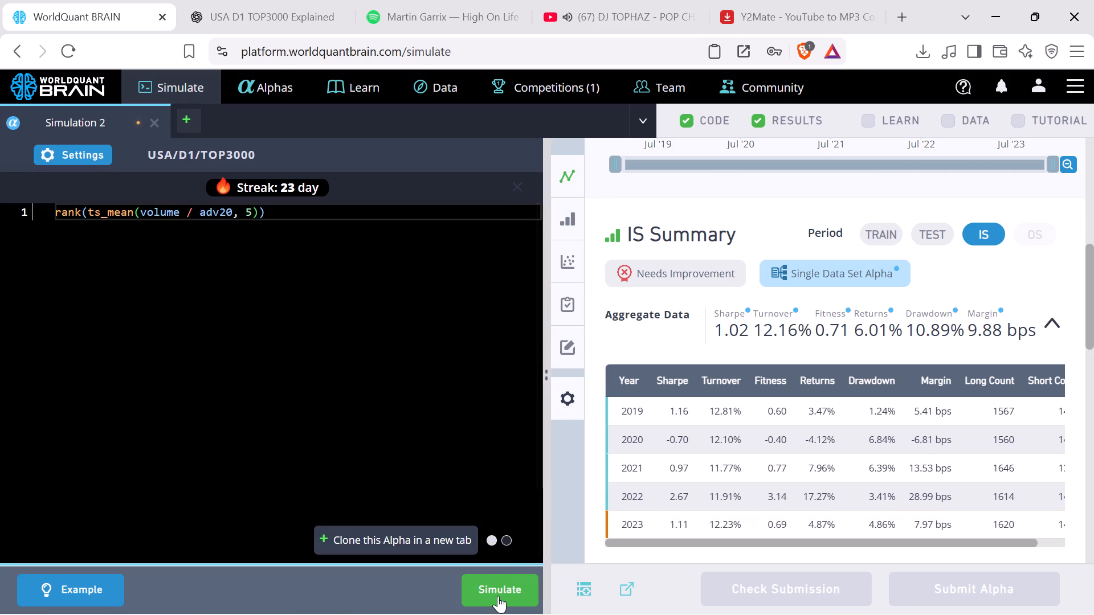
{"action": "left_click", "coordinate": [498, 596]}
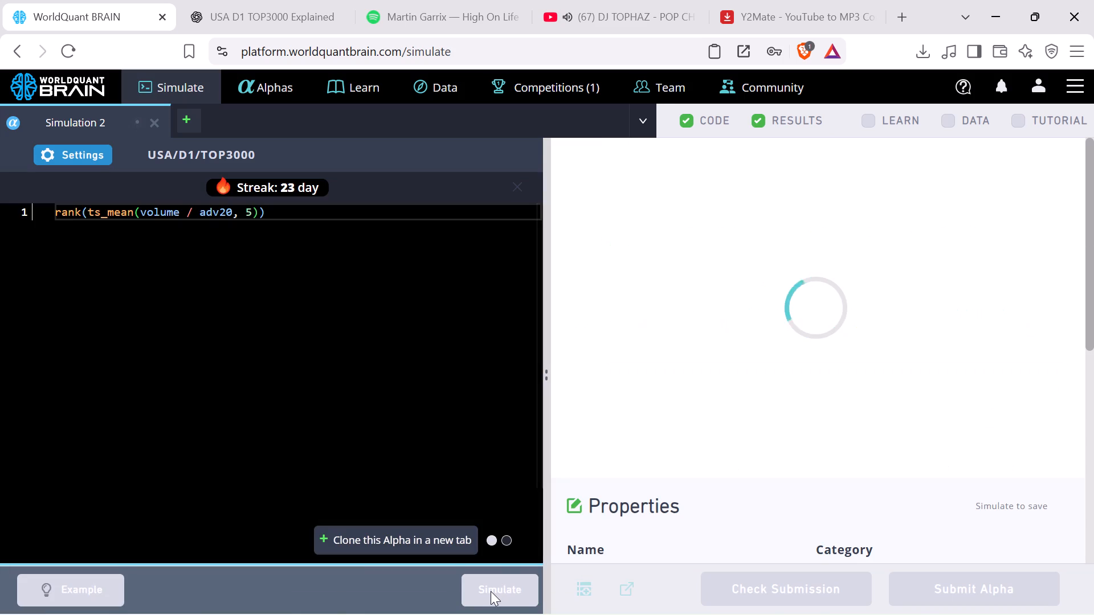
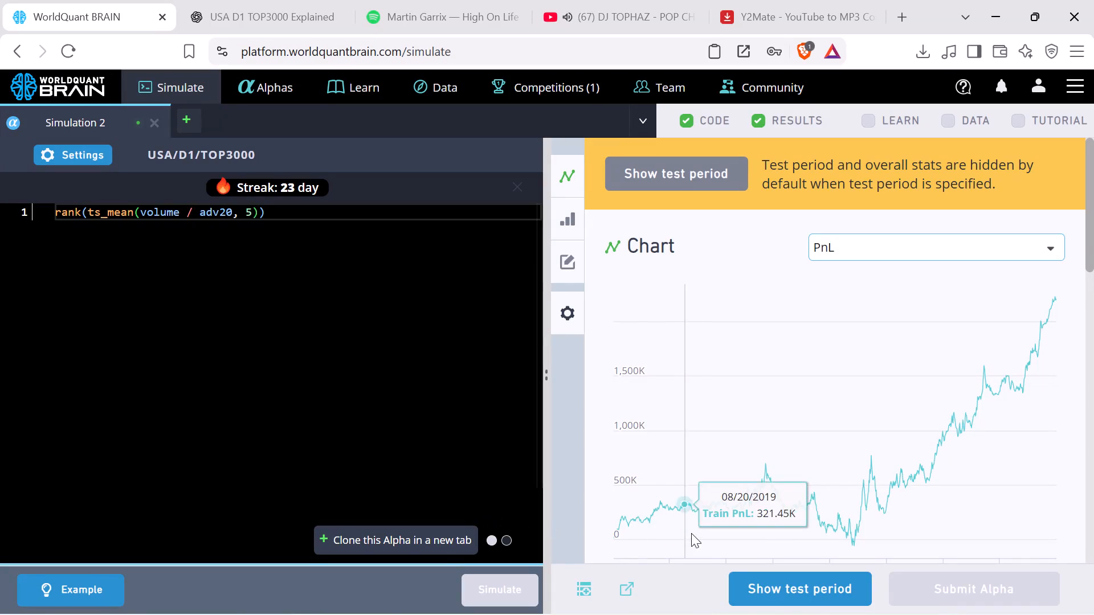
Show the test period for Simulation 2 and examine the IS Summary aggregate data for the IS period.
{"action": "left_click", "coordinate": [757, 583]}
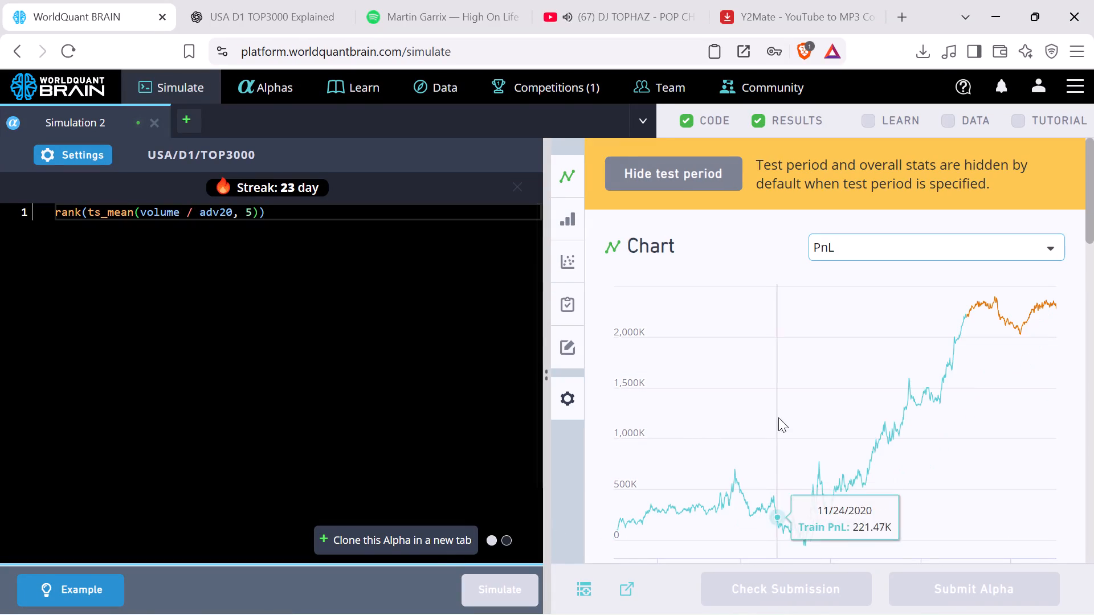
{"action": "scroll", "coordinate": [922, 405], "scroll_direction": "down", "scroll_amount": 3}
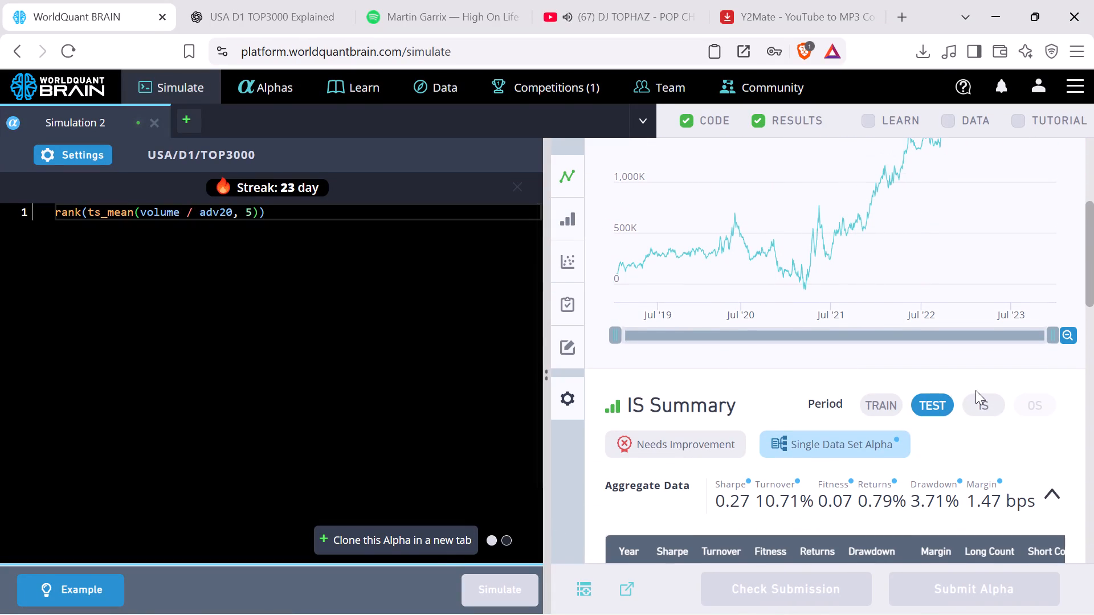
{"action": "left_click", "coordinate": [982, 399]}
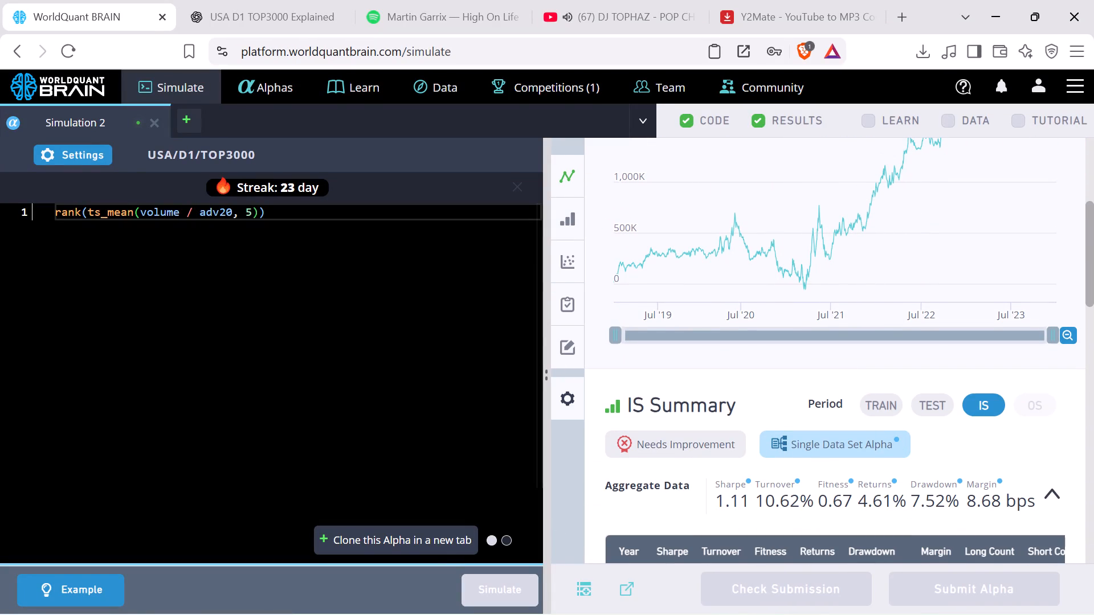
Set Simulation 2's truncation to 0.00005 and apply the settings.
{"action": "left_click", "coordinate": [79, 149]}
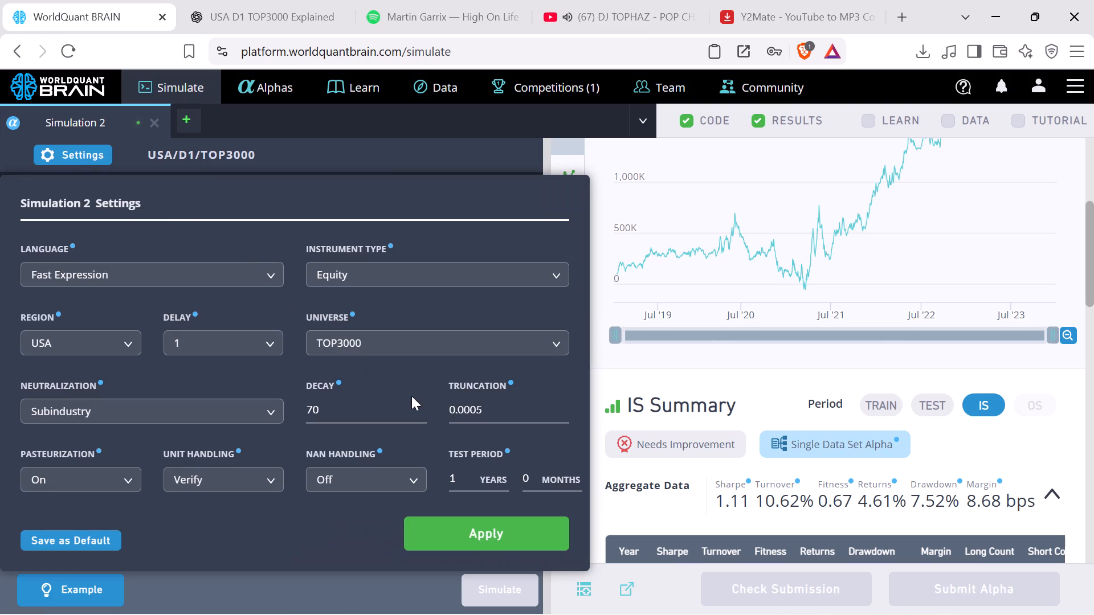
{"action": "left_click", "coordinate": [477, 400]}
{"action": "key", "text": "0"}
{"action": "left_click", "coordinate": [497, 532]}
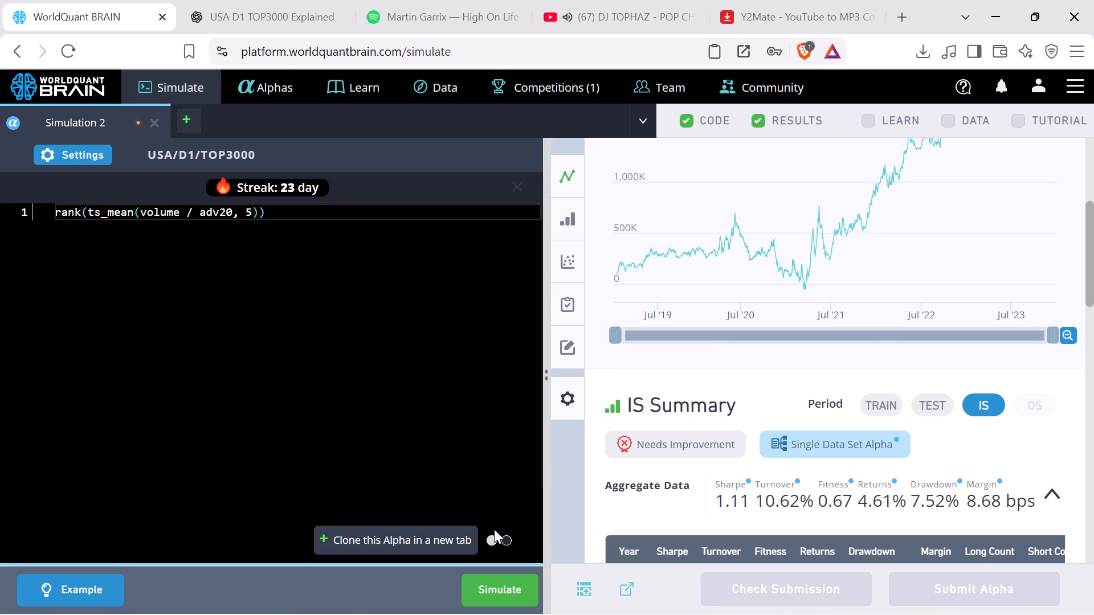
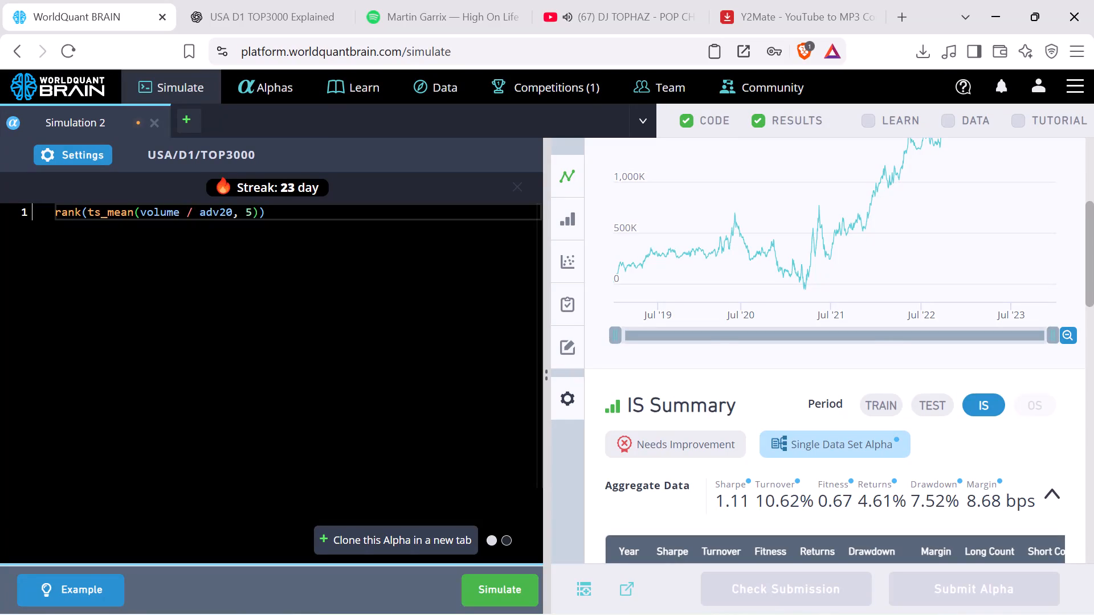
Simulate the alpha rank(ts_mean(volume / adv20, 5)) on USA/D1/TOP3000 with the updated truncation.
{"action": "left_click", "coordinate": [89, 155]}
{"action": "left_click", "coordinate": [89, 156]}
{"action": "left_click", "coordinate": [509, 592]}
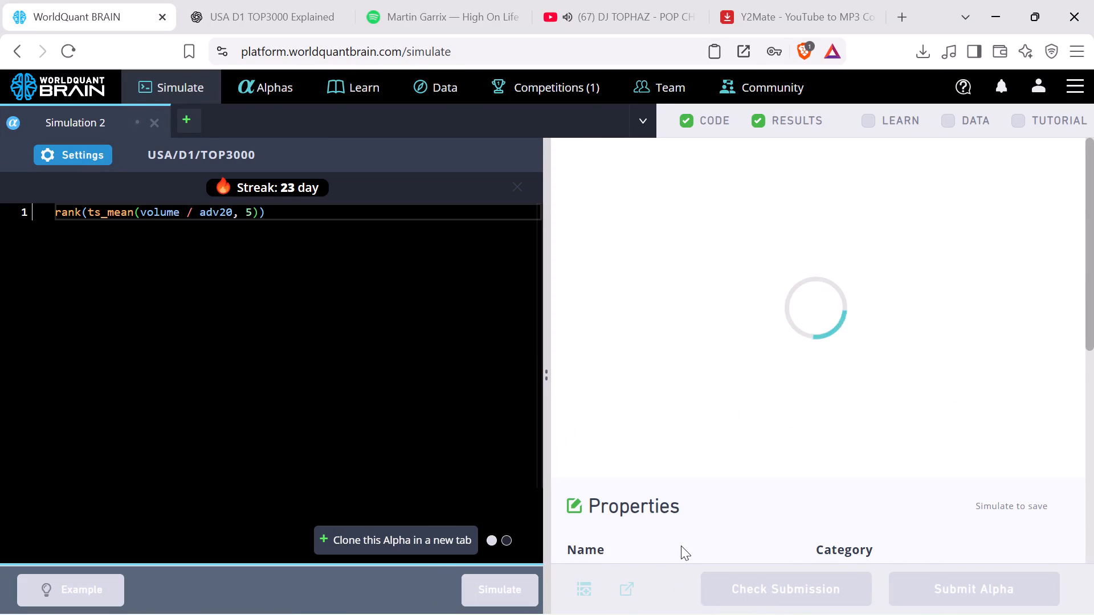
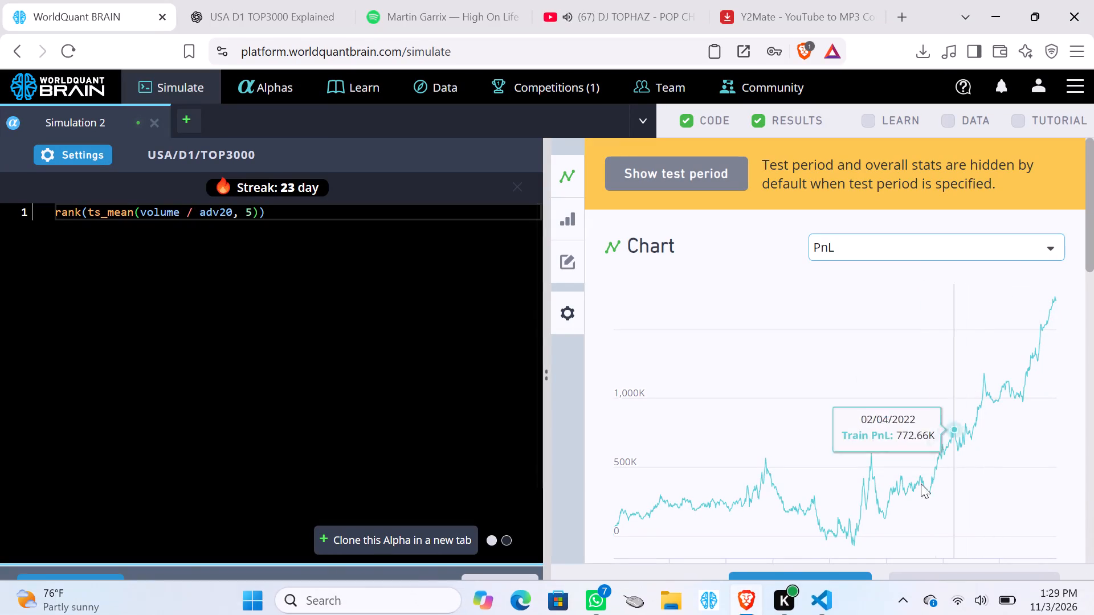
Reveal the test period results and examine the IS Summary for the full in-sample (IS) period.
{"action": "left_click", "coordinate": [849, 583]}
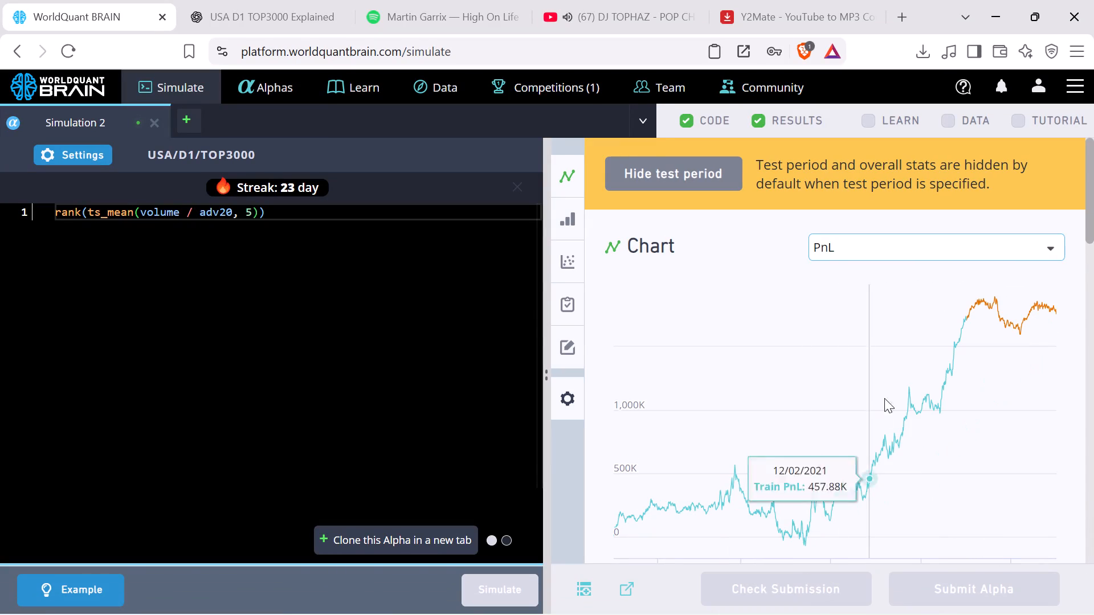
{"action": "scroll", "coordinate": [942, 352], "scroll_direction": "down", "scroll_amount": 4}
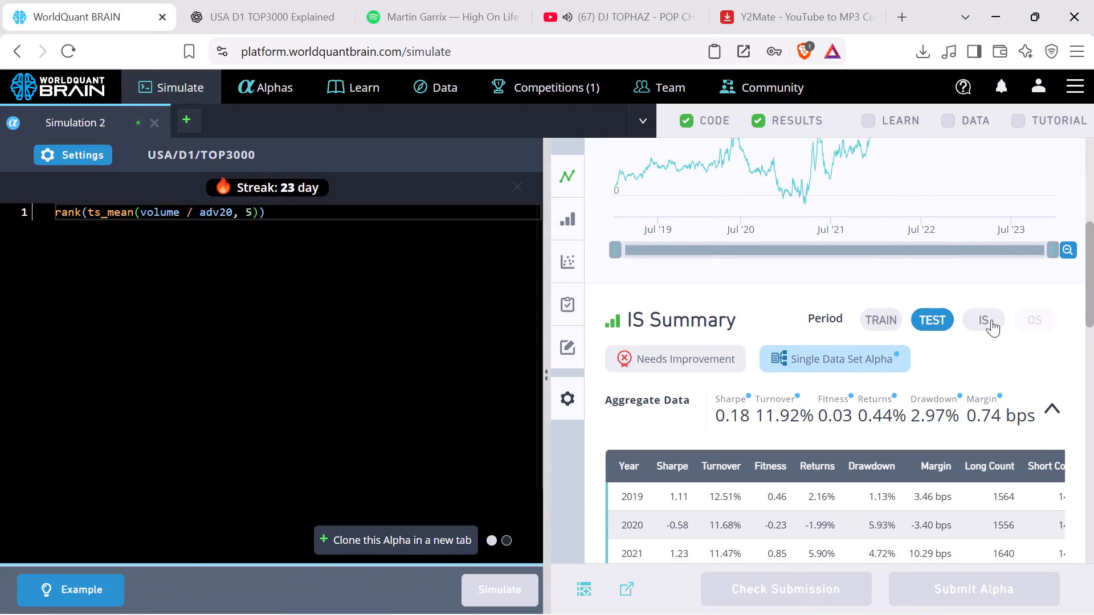
{"action": "left_click", "coordinate": [992, 319]}
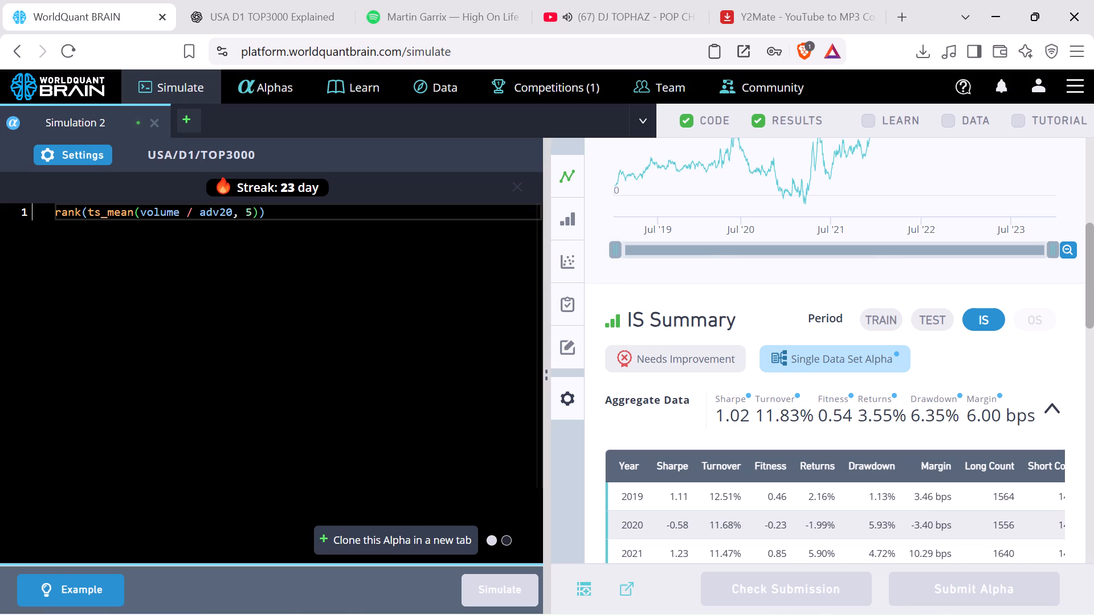
Set the simulation's truncation to 0.000511, apply the settings, and simulate the alpha again.
{"action": "left_click", "coordinate": [100, 160]}
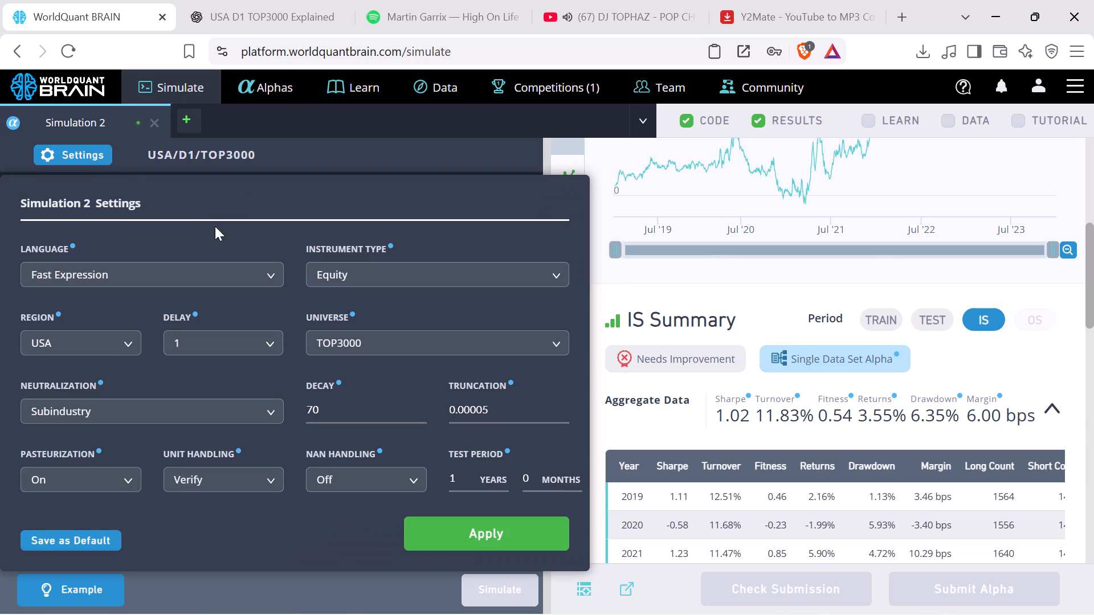
{"action": "left_click", "coordinate": [476, 405]}
{"action": "key", "text": "BackSpace"}
{"action": "key", "text": "Right"}
{"action": "key", "text": "Right"}
{"action": "type", "text": "11"}
{"action": "left_click", "coordinate": [500, 539]}
{"action": "left_click", "coordinate": [509, 594]}
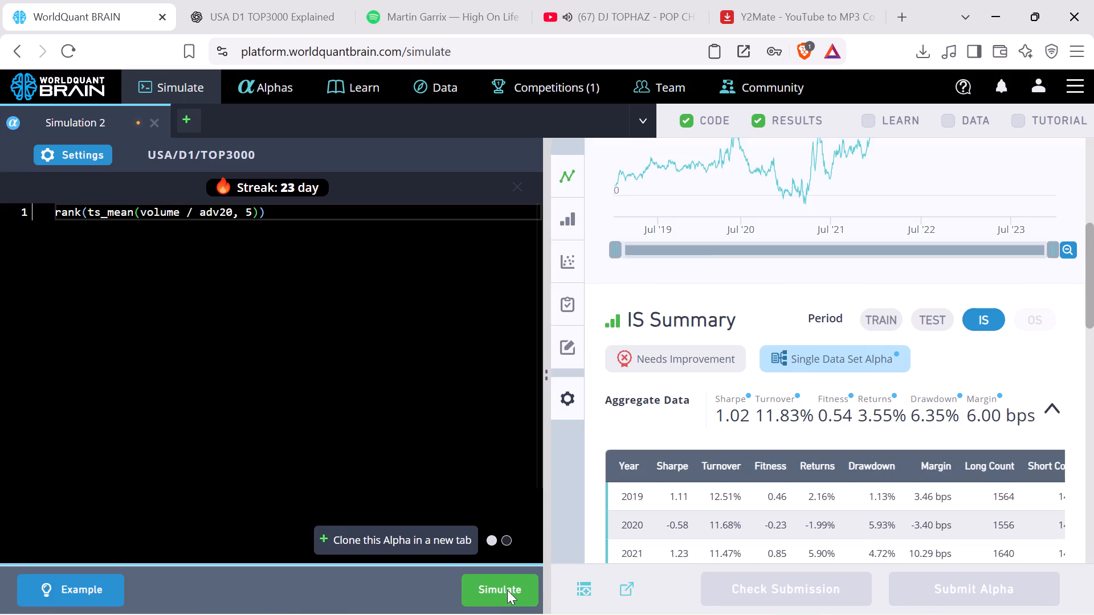
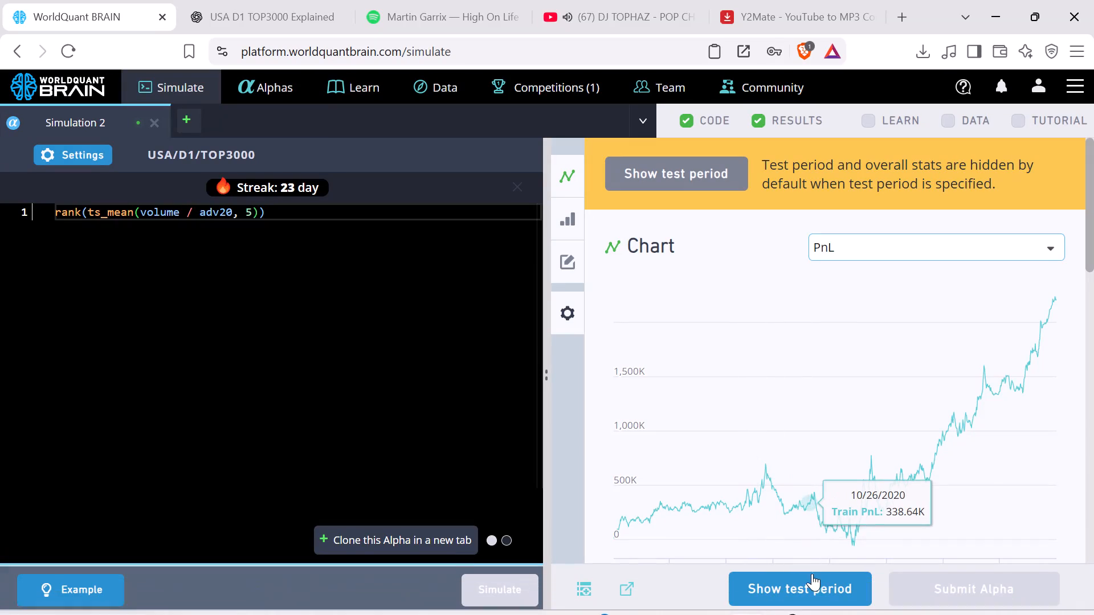
Reveal the test period results and examine the IS Summary for the full in-sample (IS) period.
{"action": "left_click", "coordinate": [815, 577]}
{"action": "scroll", "coordinate": [801, 475], "scroll_direction": "down", "scroll_amount": 3}
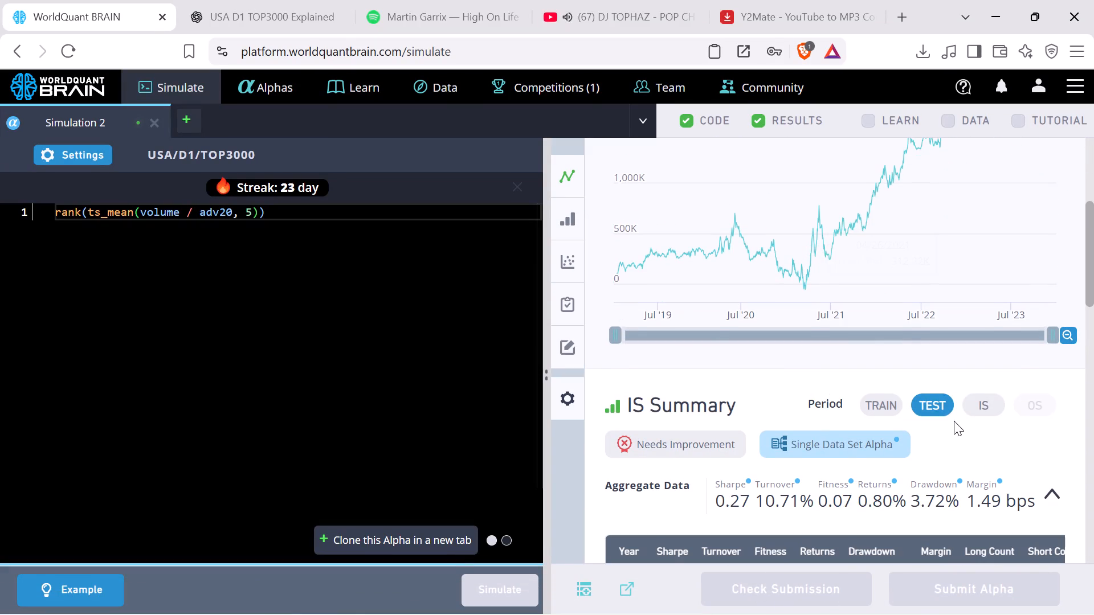
{"action": "left_click", "coordinate": [976, 410]}
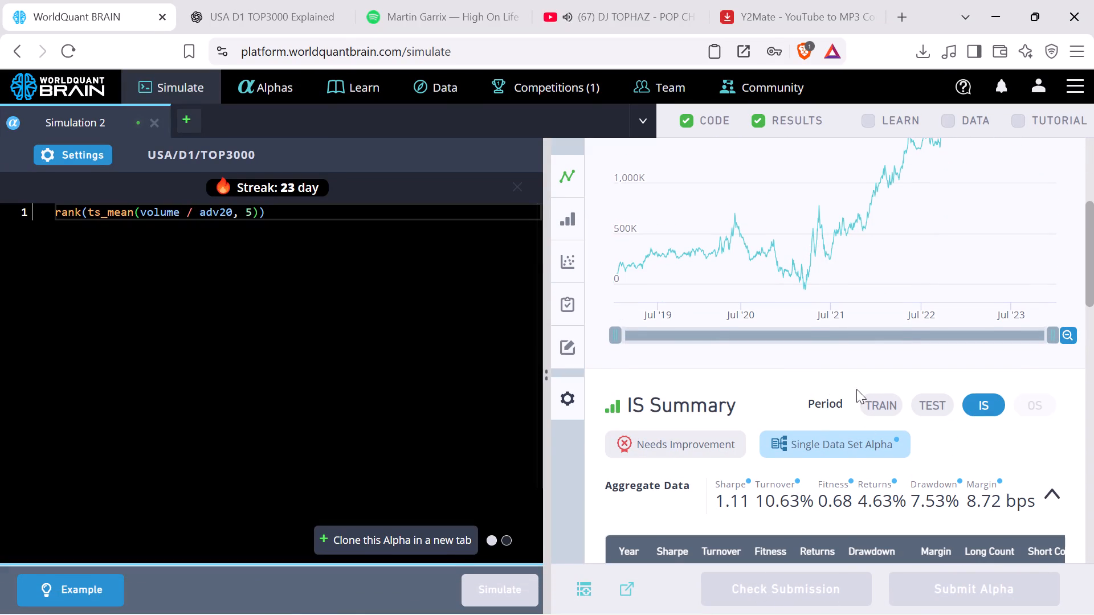
Set the simulation's NaN handling to On, apply the settings, and simulate the alpha again.
{"action": "left_click", "coordinate": [84, 159]}
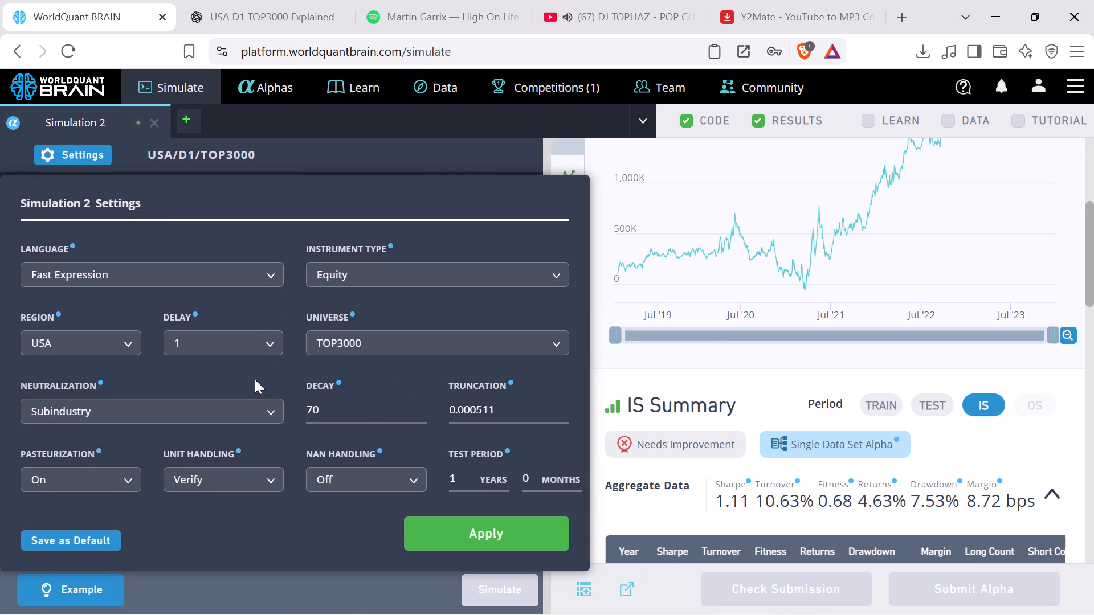
{"action": "left_click", "coordinate": [356, 475]}
{"action": "left_click", "coordinate": [360, 506]}
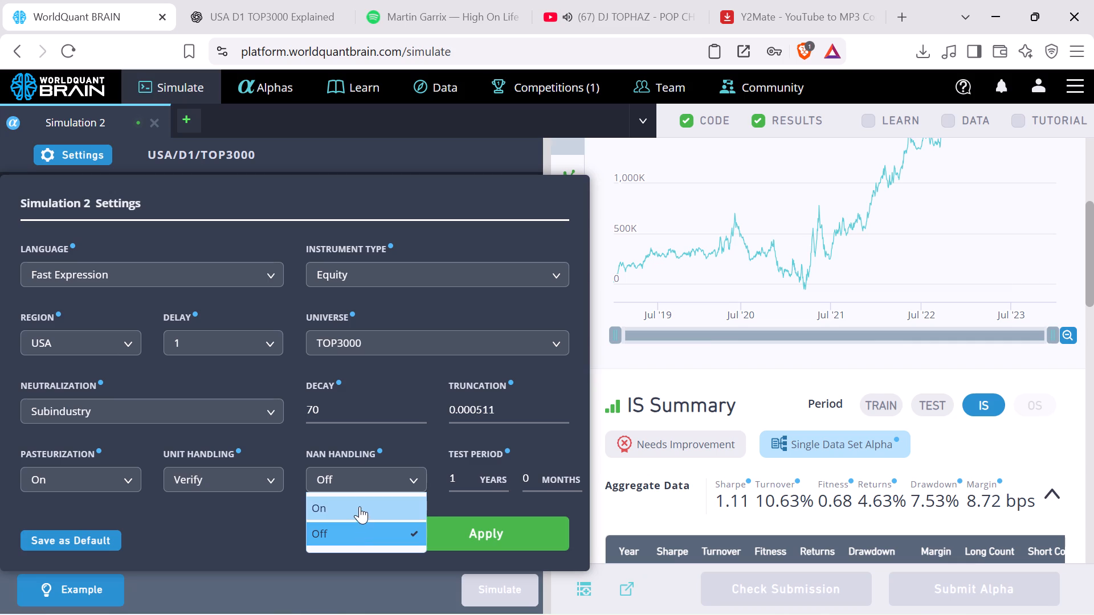
{"action": "left_click", "coordinate": [444, 529]}
{"action": "left_click", "coordinate": [486, 589]}
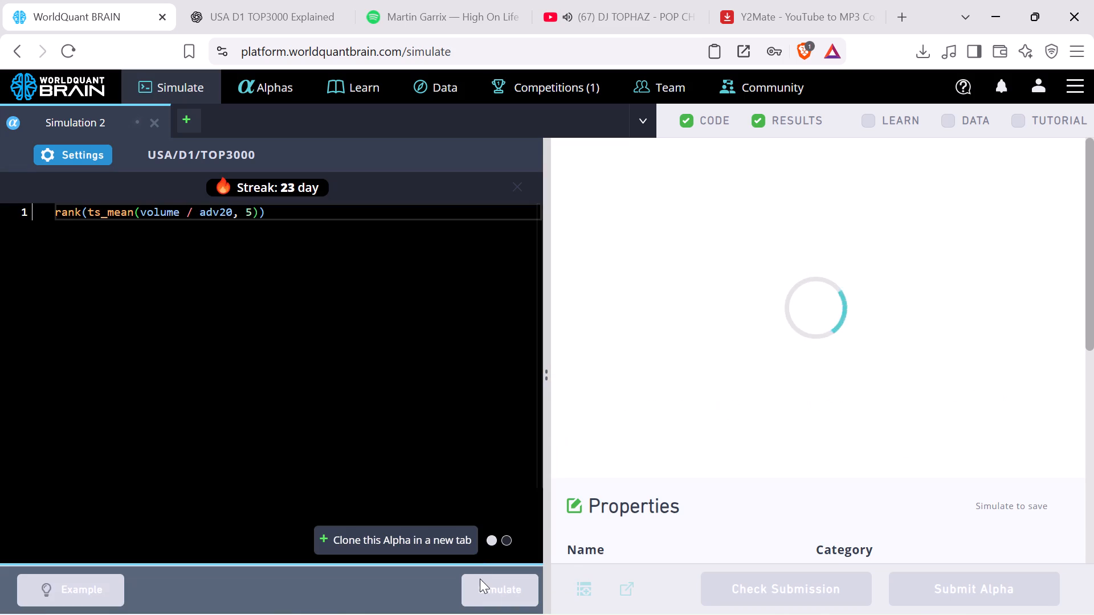
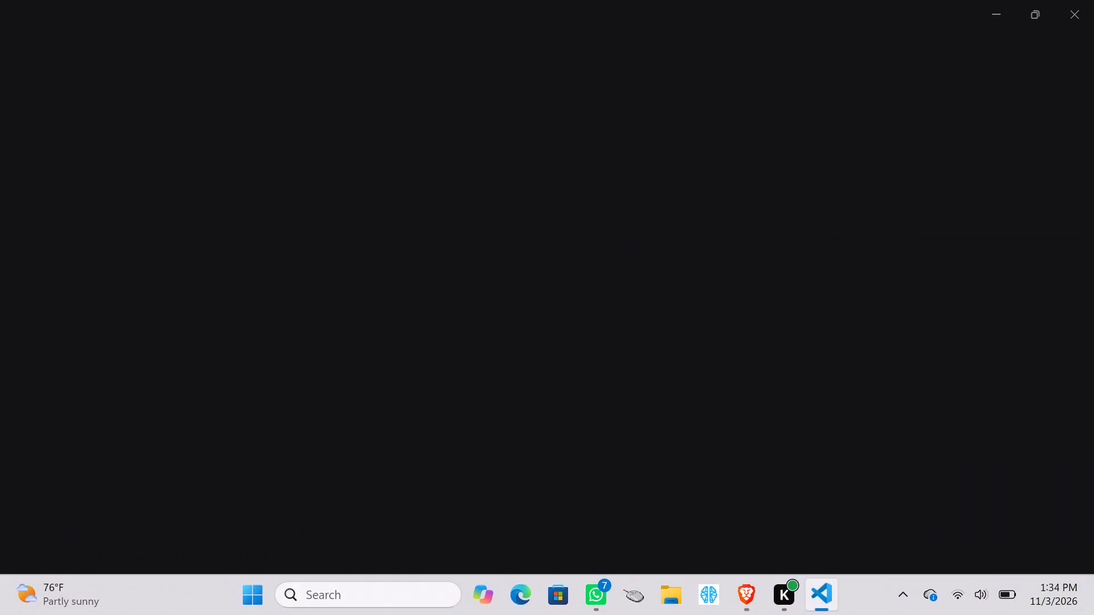
Return to the Brave browser, reveal the alpha's test period results and examine the IS Summary for the full in-sample (IS) period.
{"action": "left_click", "coordinate": [825, 595]}
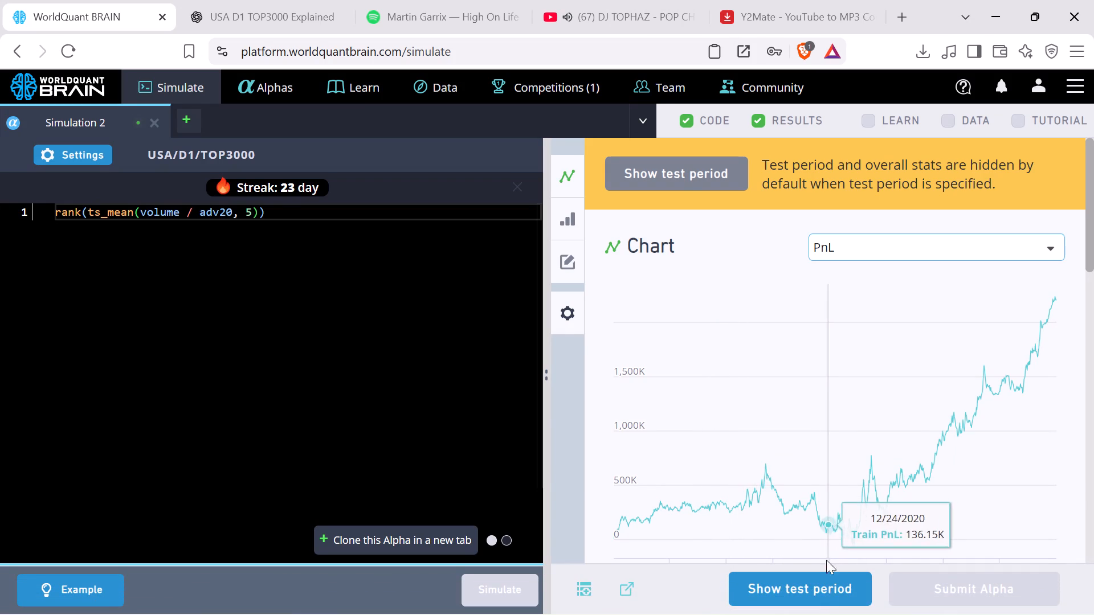
{"action": "left_click", "coordinate": [827, 594]}
{"action": "scroll", "coordinate": [888, 353], "scroll_direction": "down", "scroll_amount": 4}
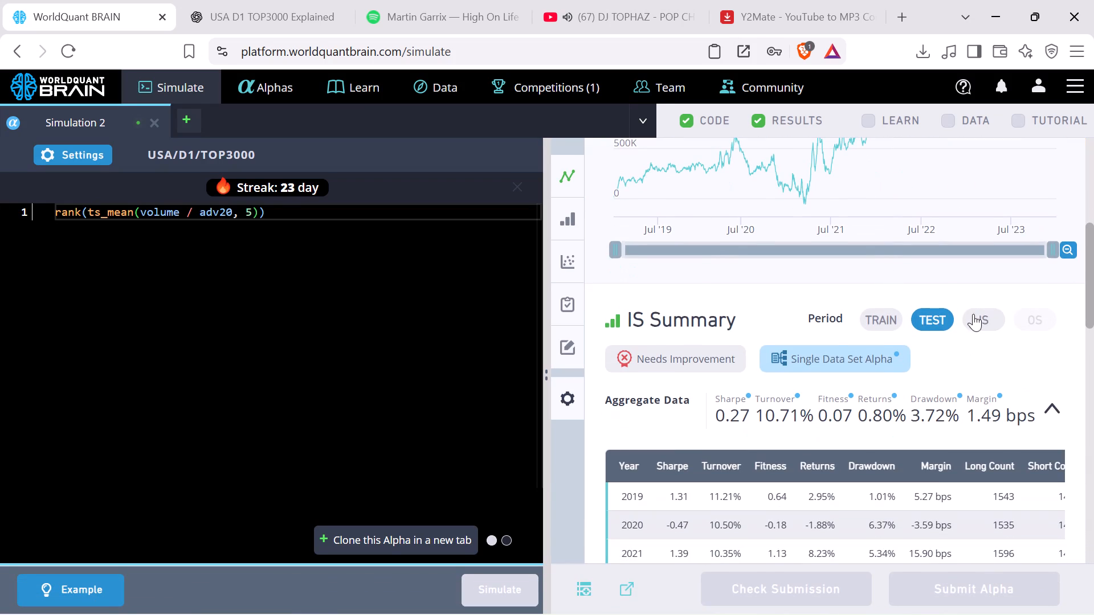
{"action": "left_click", "coordinate": [985, 321]}
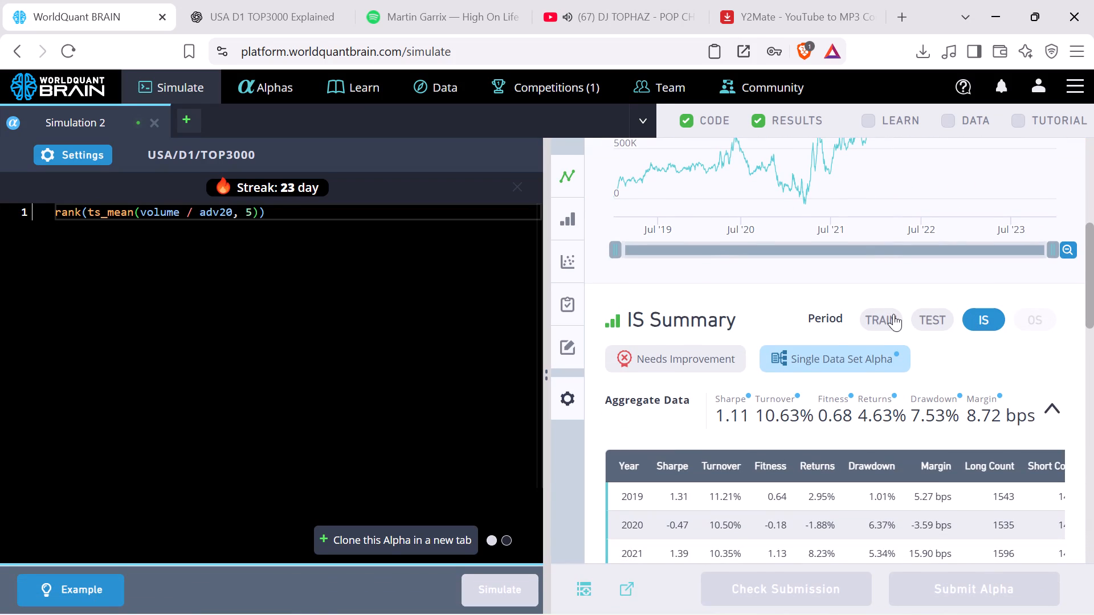
Set the simulation's neutralization to Industry, apply the settings, and simulate the alpha again.
{"action": "left_click", "coordinate": [74, 159]}
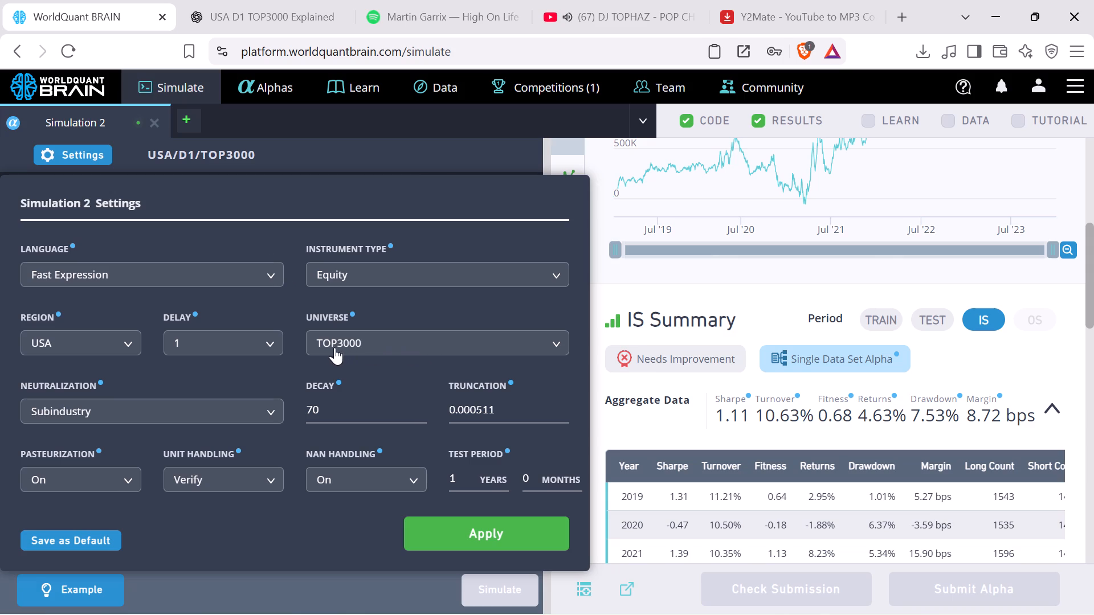
{"action": "left_click", "coordinate": [227, 416]}
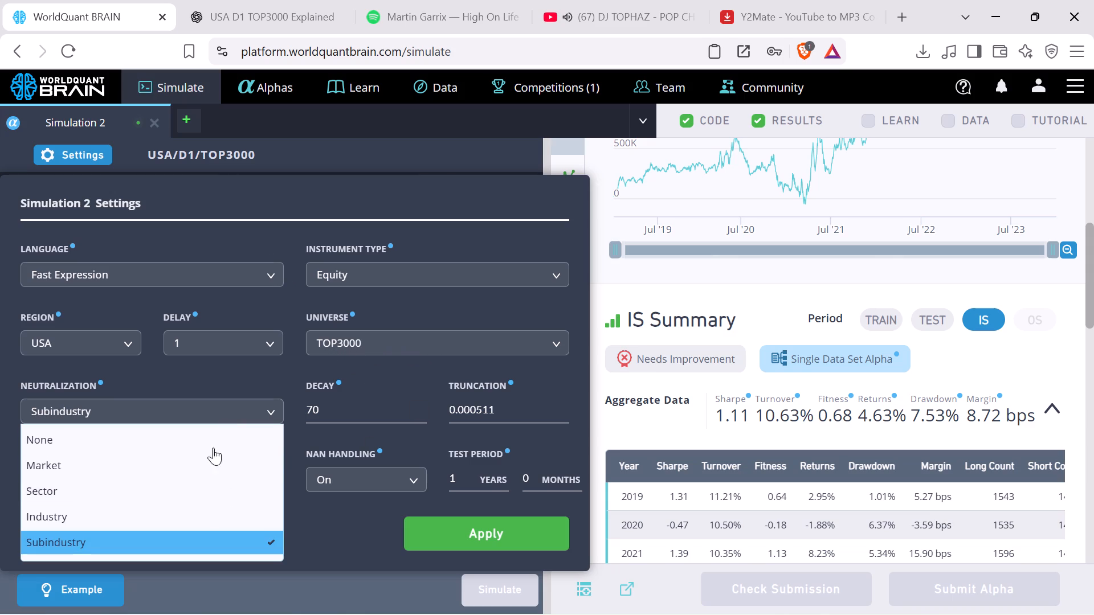
{"action": "left_click", "coordinate": [213, 511]}
{"action": "left_click", "coordinate": [447, 532]}
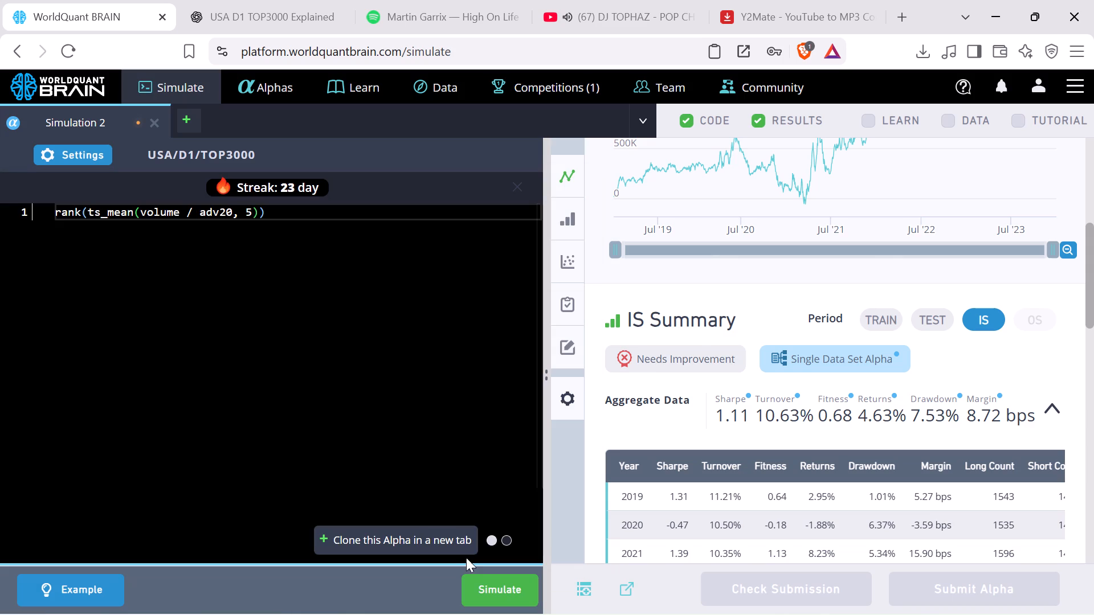
{"action": "left_click", "coordinate": [488, 577]}
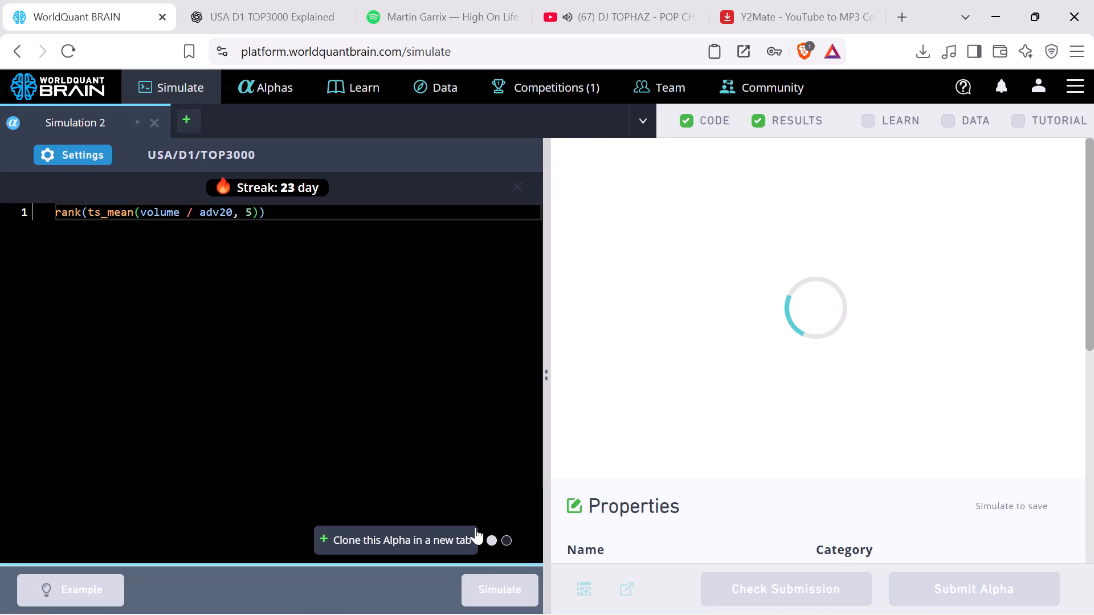
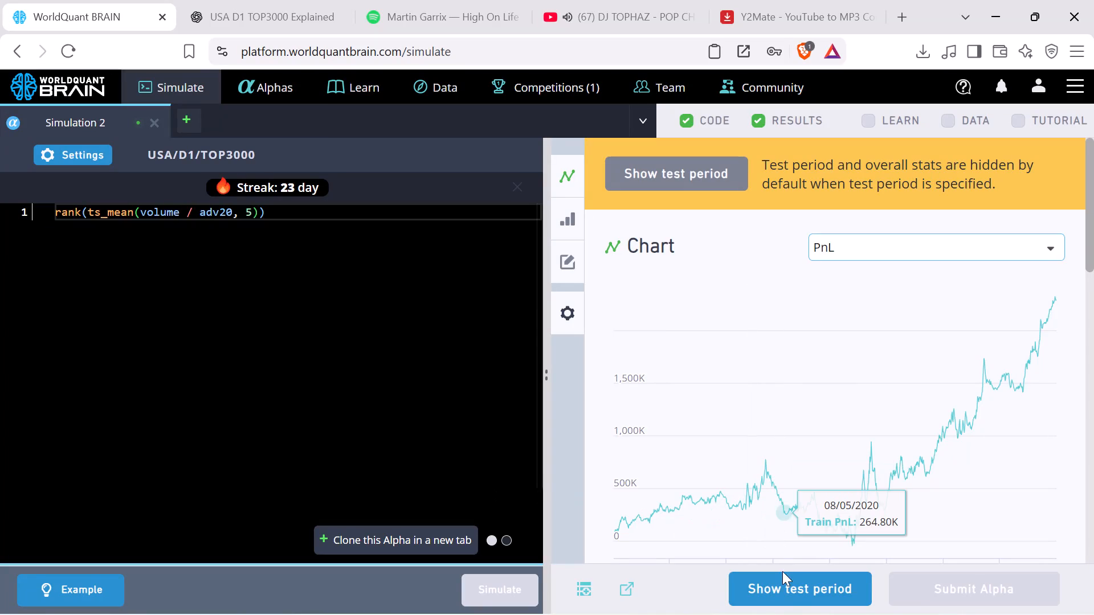
Reveal the alpha's test period results and examine the IS Summary for the full in-sample (IS) period.
{"action": "left_click", "coordinate": [787, 598]}
{"action": "scroll", "coordinate": [787, 493], "scroll_direction": "down", "scroll_amount": 3}
{"action": "left_click", "coordinate": [978, 407]}
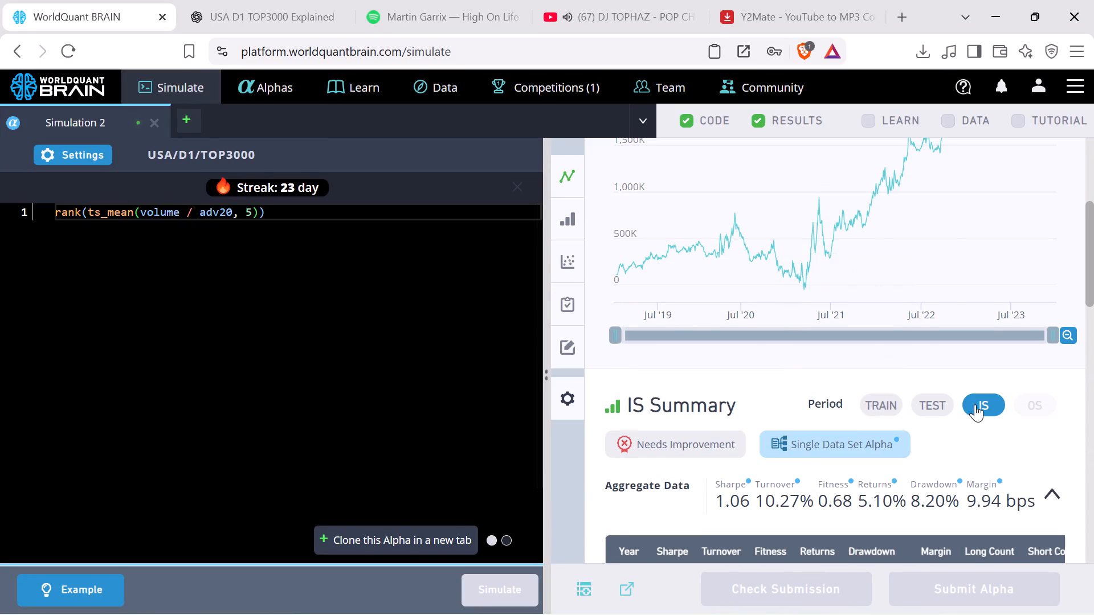
Set the simulation's neutralization to Sector, apply the settings, and simulate the alpha again.
{"action": "left_click", "coordinate": [81, 158]}
{"action": "left_click", "coordinate": [255, 412]}
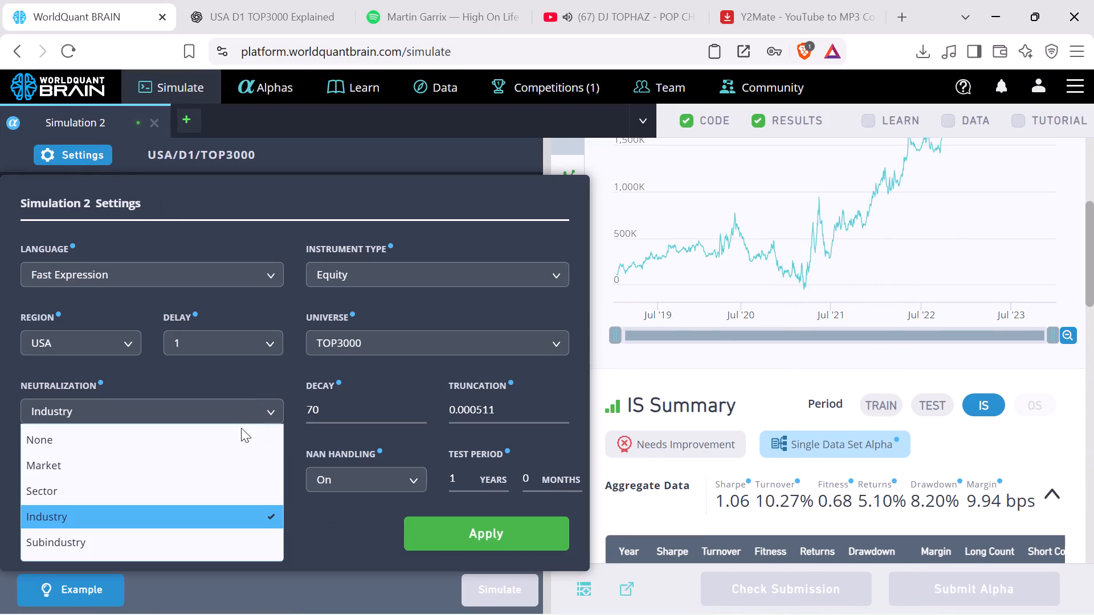
{"action": "left_click", "coordinate": [200, 487]}
{"action": "left_click", "coordinate": [425, 524]}
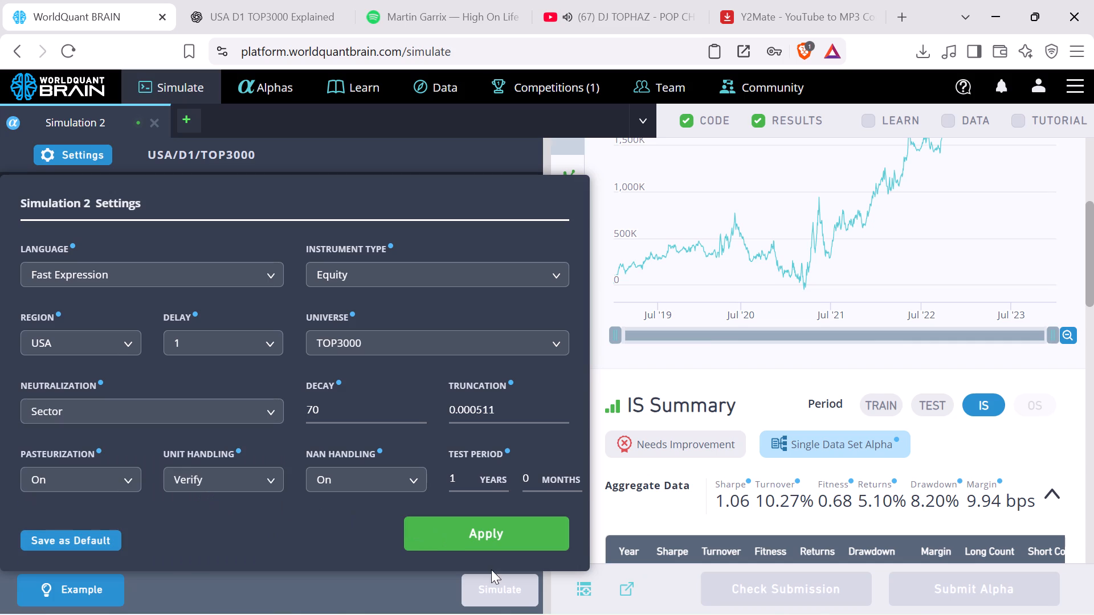
{"action": "left_click", "coordinate": [495, 593]}
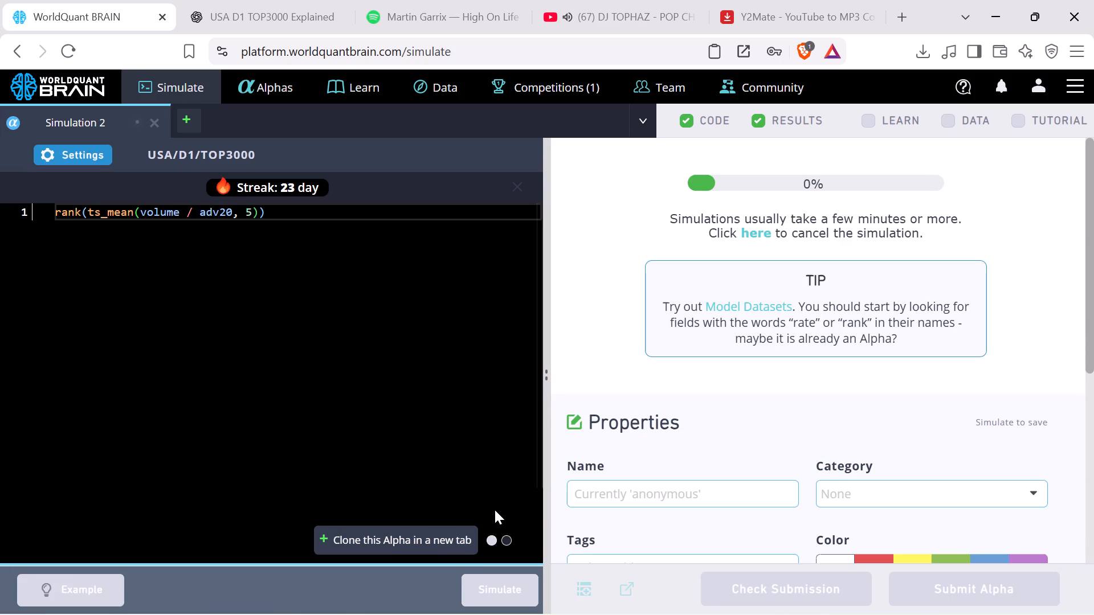
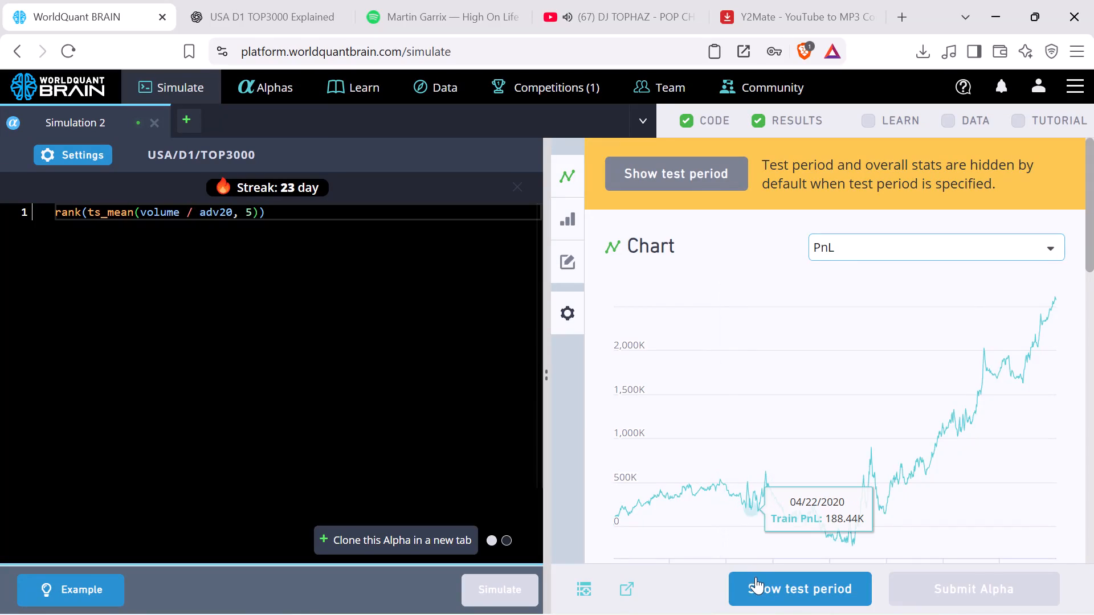
Reveal the alpha's test period results and examine the IS Summary for the full in-sample (IS) period.
{"action": "left_click", "coordinate": [756, 579]}
{"action": "scroll", "coordinate": [784, 458], "scroll_direction": "down", "scroll_amount": 4}
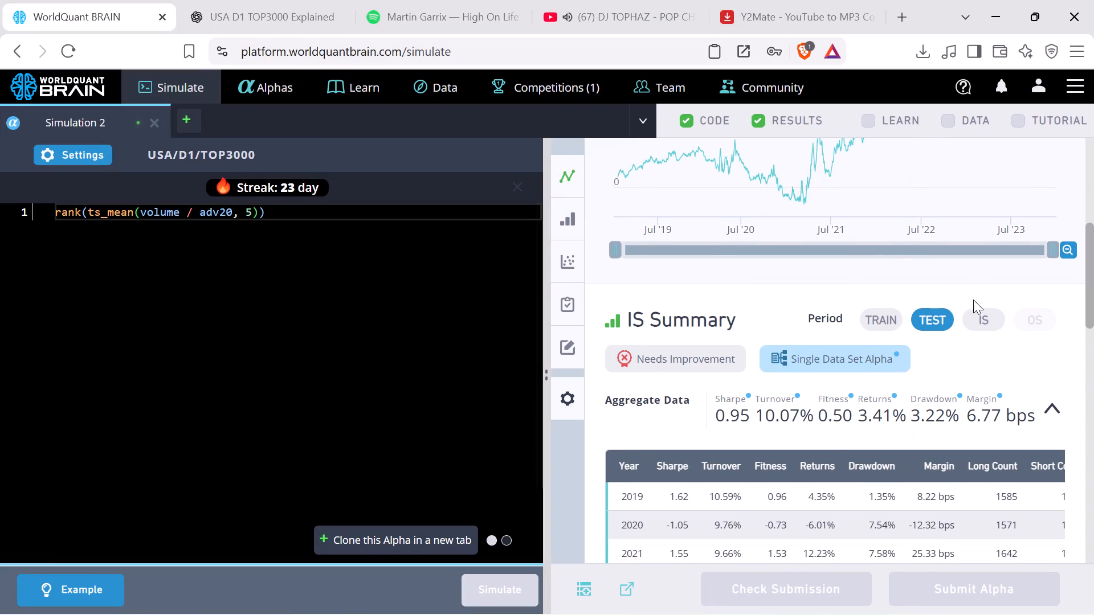
{"action": "left_click", "coordinate": [989, 321]}
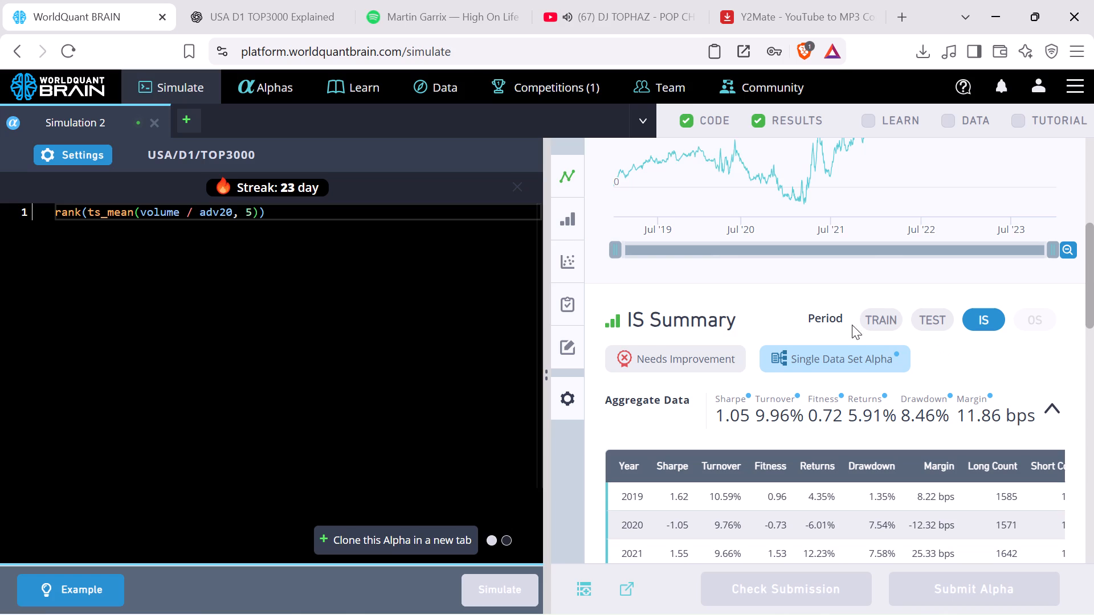
Set the simulation's neutralization to Market, apply the settings, and simulate the alpha again.
{"action": "left_click", "coordinate": [75, 165]}
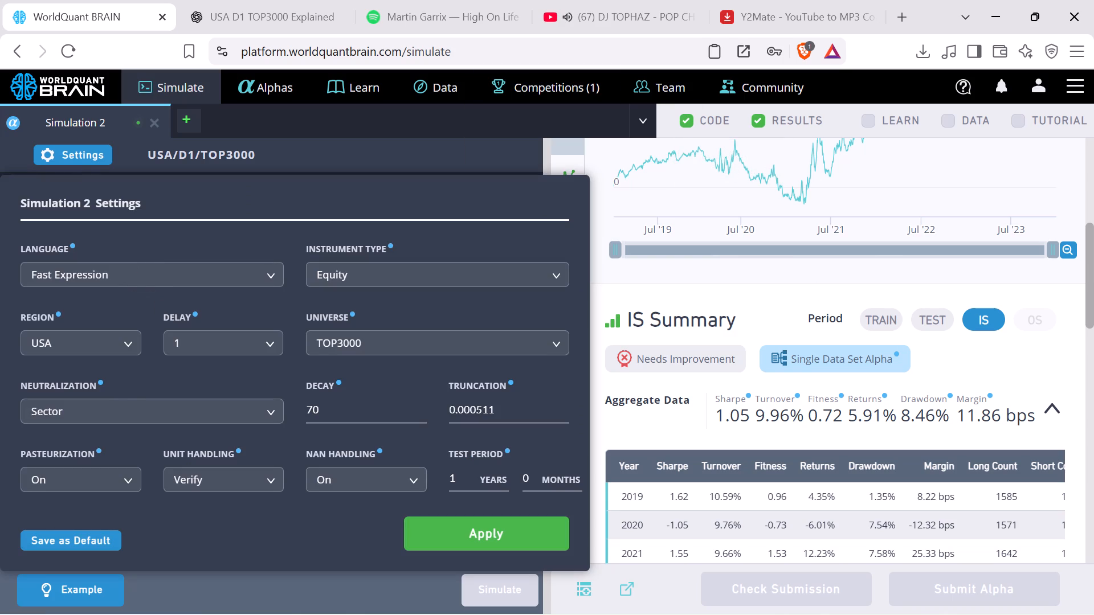
{"action": "left_click", "coordinate": [113, 411]}
{"action": "left_click", "coordinate": [117, 458]}
{"action": "left_click", "coordinate": [439, 526]}
{"action": "left_click", "coordinate": [524, 585]}
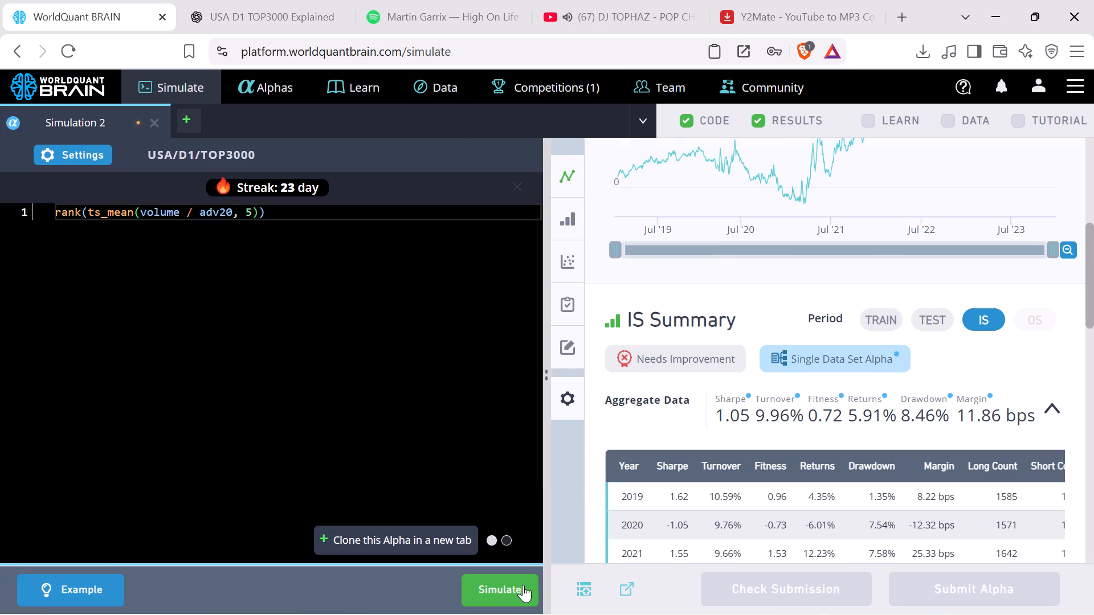
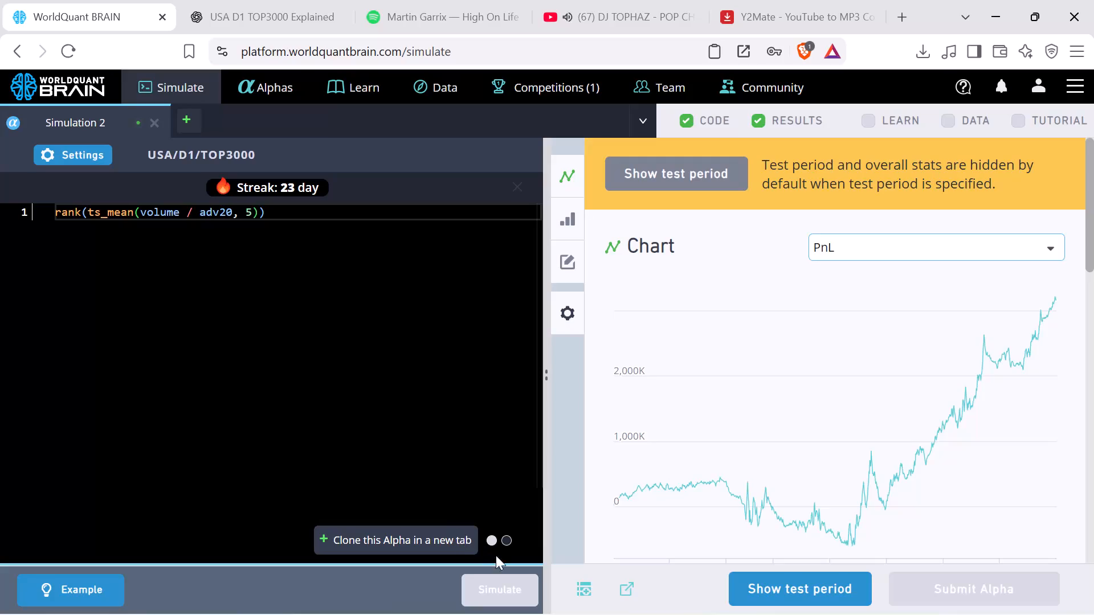
Reveal the alpha's test period results and examine the IS Summary for the full in-sample (IS) period.
{"action": "left_click", "coordinate": [761, 585]}
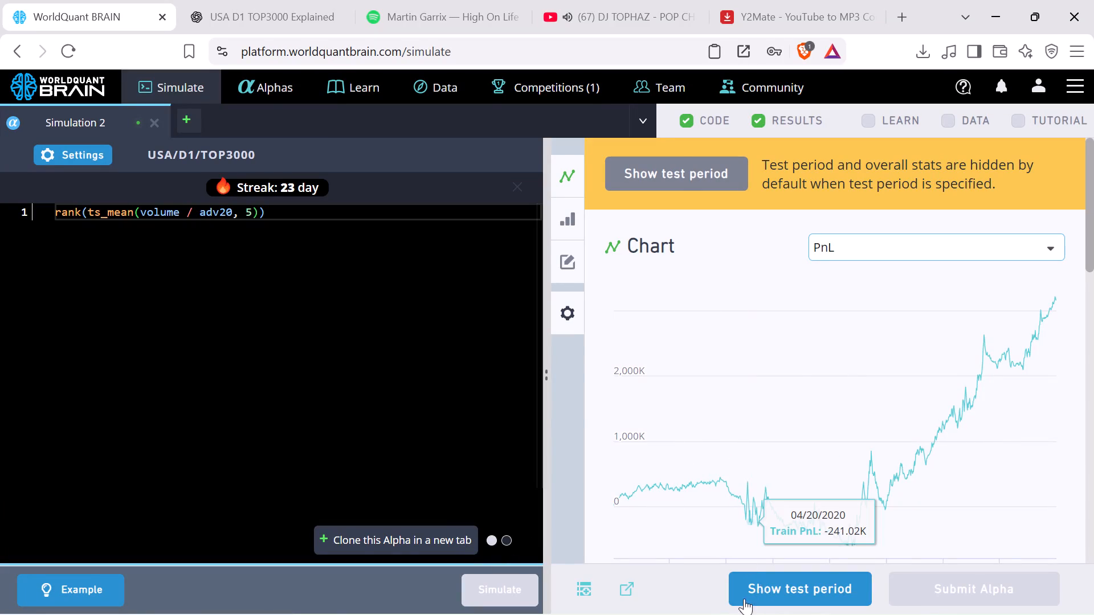
{"action": "scroll", "coordinate": [1053, 395], "scroll_direction": "down", "scroll_amount": 3}
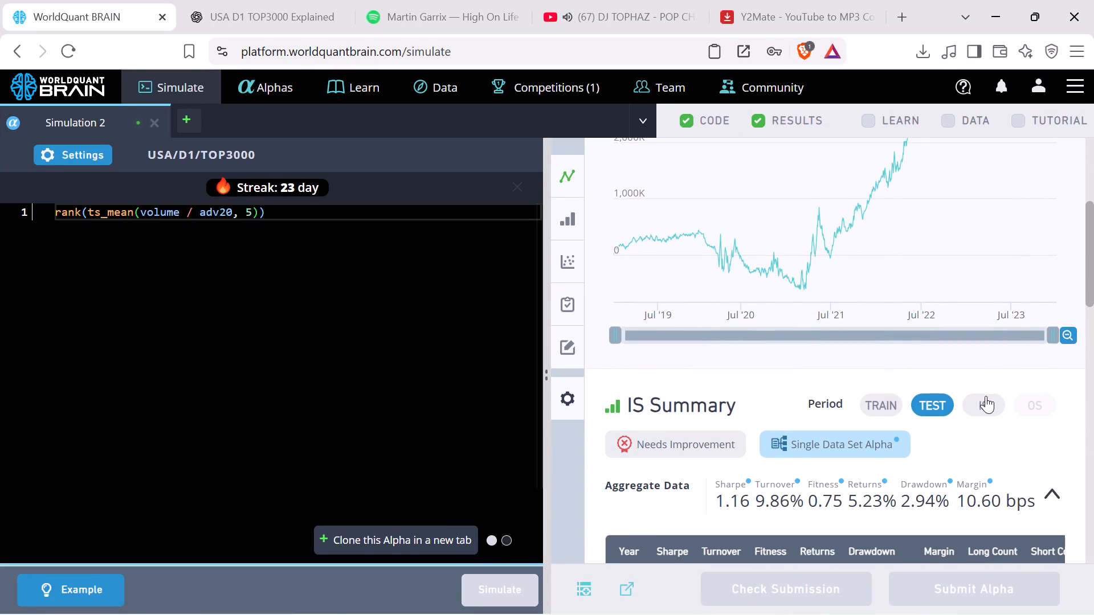
{"action": "left_click", "coordinate": [986, 396]}
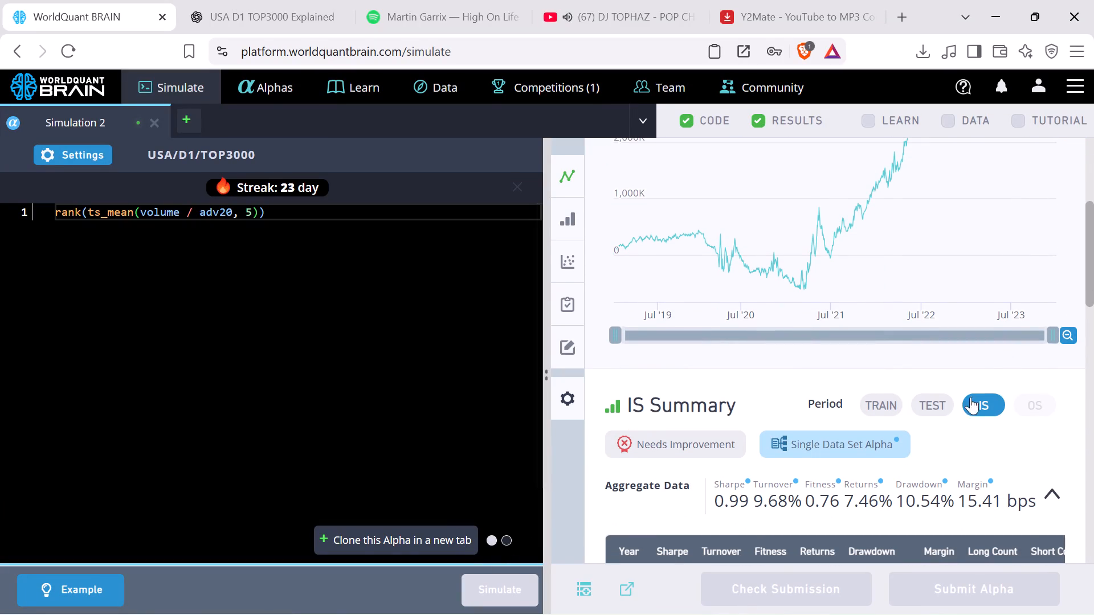
Set the simulation's neutralization to None, apply the settings, and simulate the alpha again.
{"action": "left_click", "coordinate": [81, 163]}
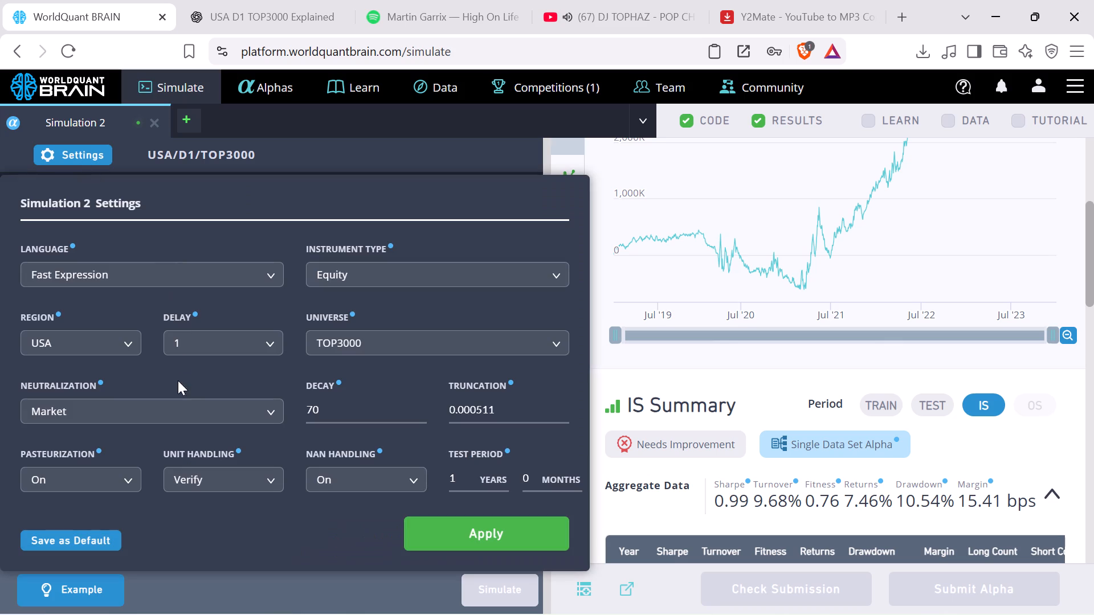
{"action": "left_click", "coordinate": [148, 407]}
{"action": "left_click", "coordinate": [145, 432]}
{"action": "left_click", "coordinate": [436, 532]}
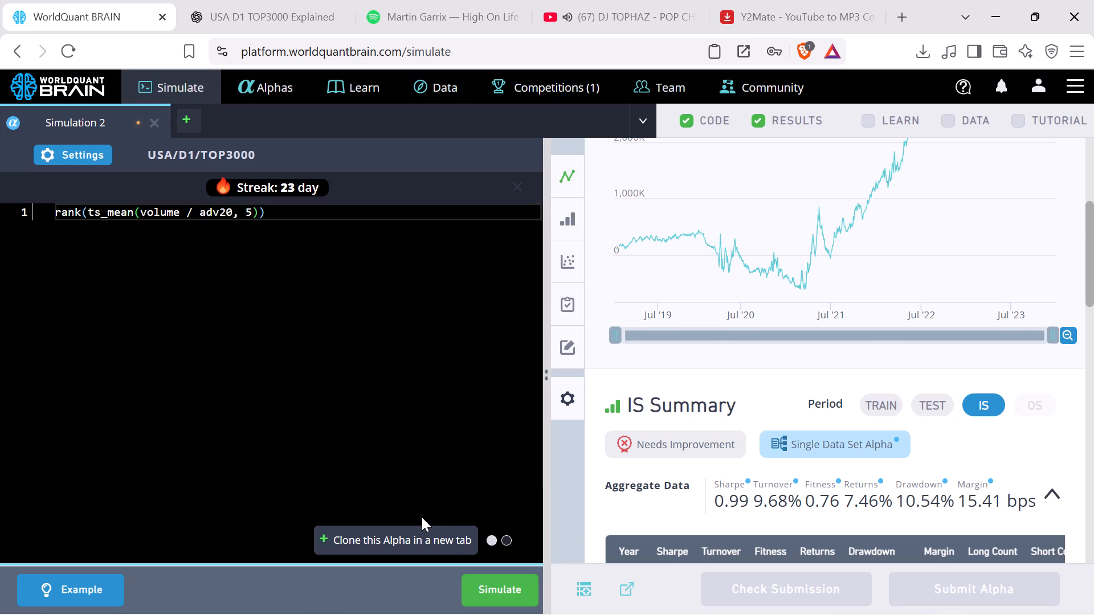
{"action": "left_click", "coordinate": [500, 580]}
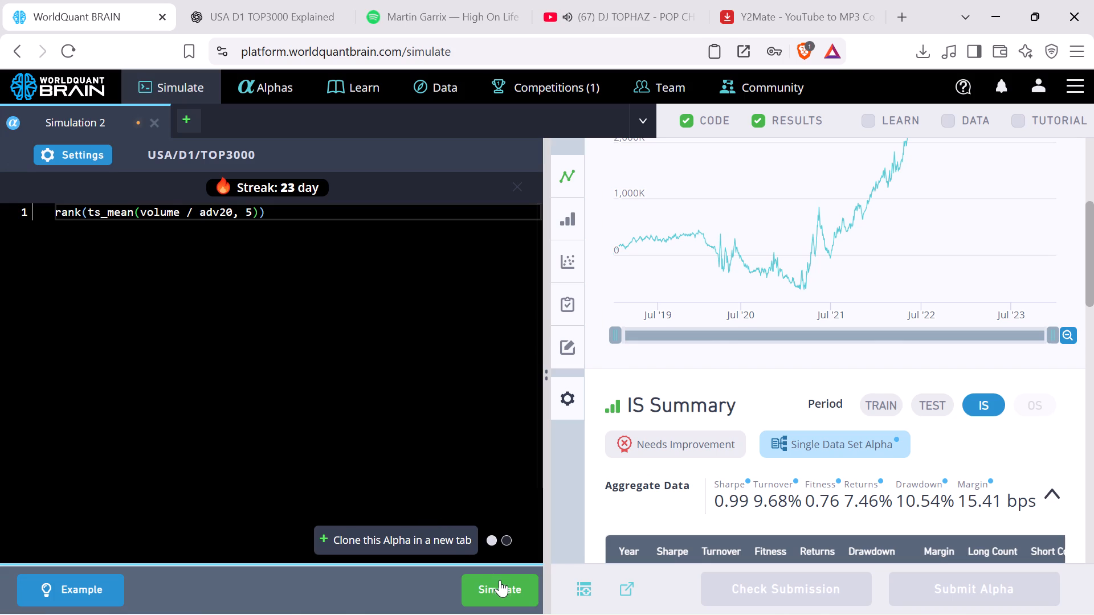
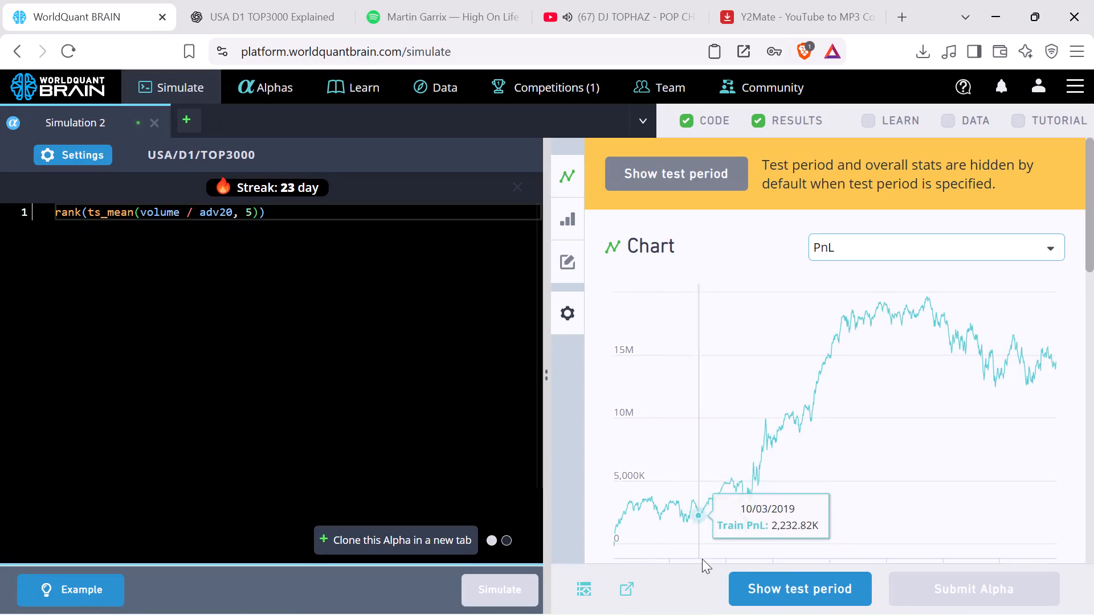
Reveal the test period results and examine the IS Summary for the IS period and the failed checks under IS Testing Status.
{"action": "left_click", "coordinate": [803, 587]}
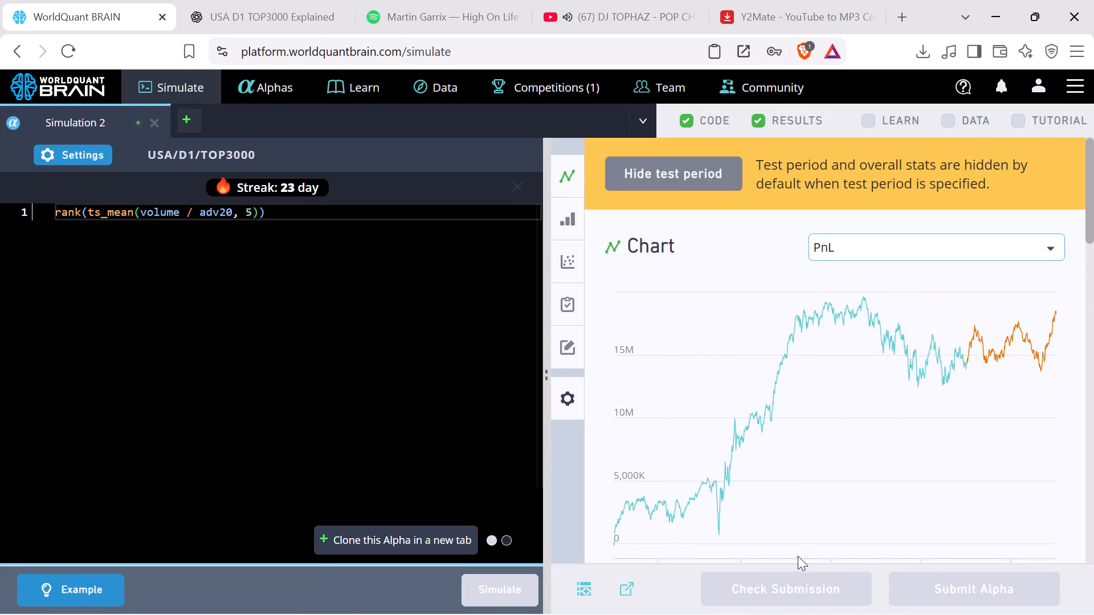
{"action": "scroll", "coordinate": [818, 455], "scroll_direction": "down", "scroll_amount": 3}
{"action": "left_click", "coordinate": [996, 405]}
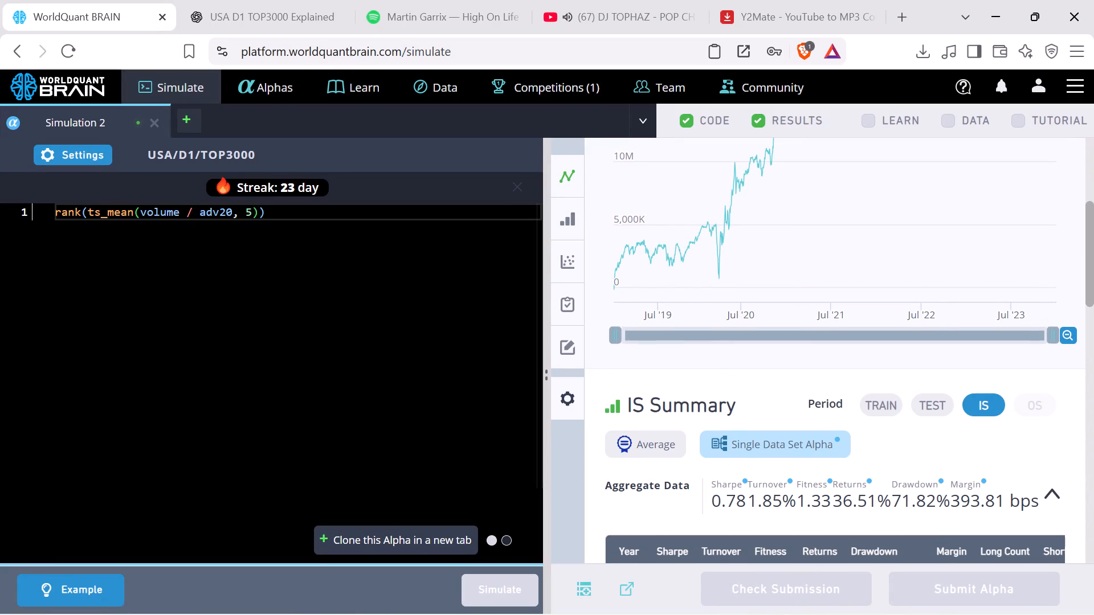
{"action": "scroll", "coordinate": [826, 446], "scroll_direction": "down", "scroll_amount": 7}
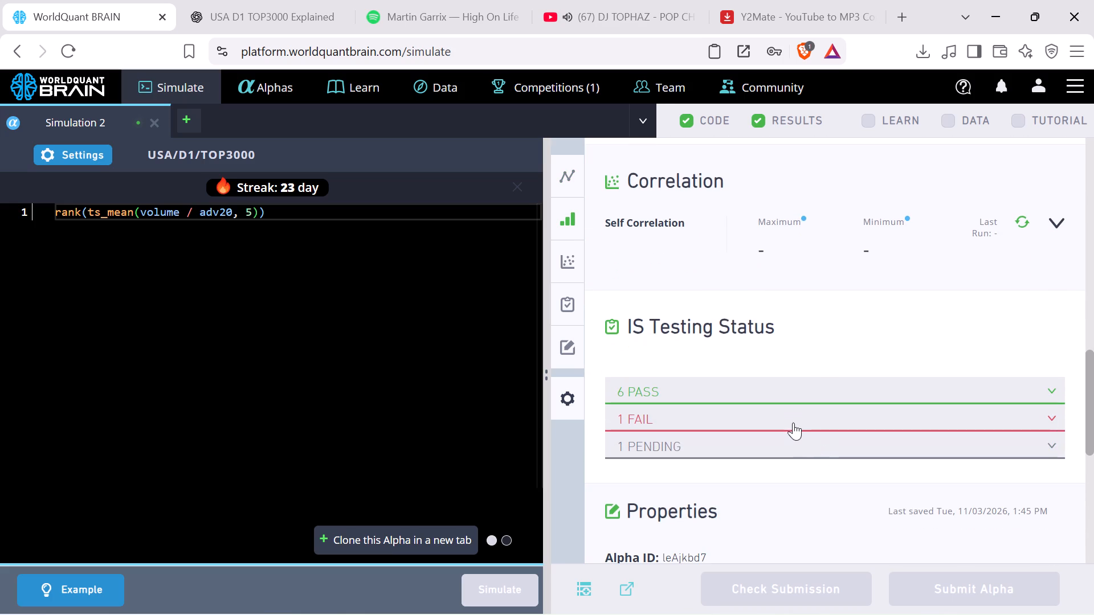
{"action": "left_click", "coordinate": [792, 413]}
{"action": "left_click", "coordinate": [792, 413]}
Set the simulation's truncation to 0.01, apply the settings, and simulate the alpha again.
{"action": "left_click", "coordinate": [105, 152]}
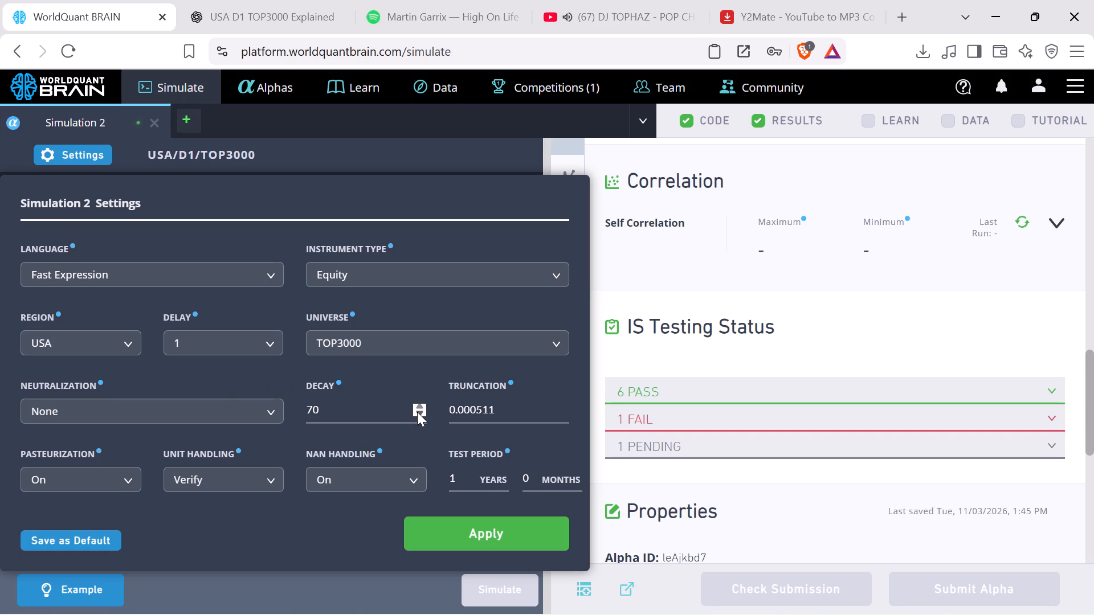
{"action": "left_click", "coordinate": [561, 413]}
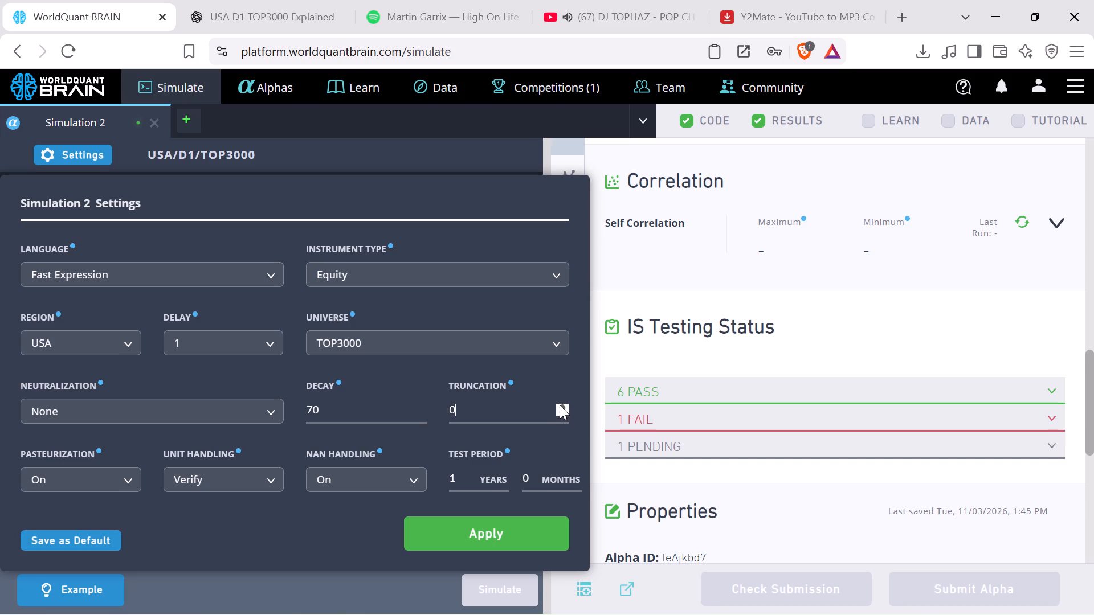
{"action": "left_click", "coordinate": [560, 405]}
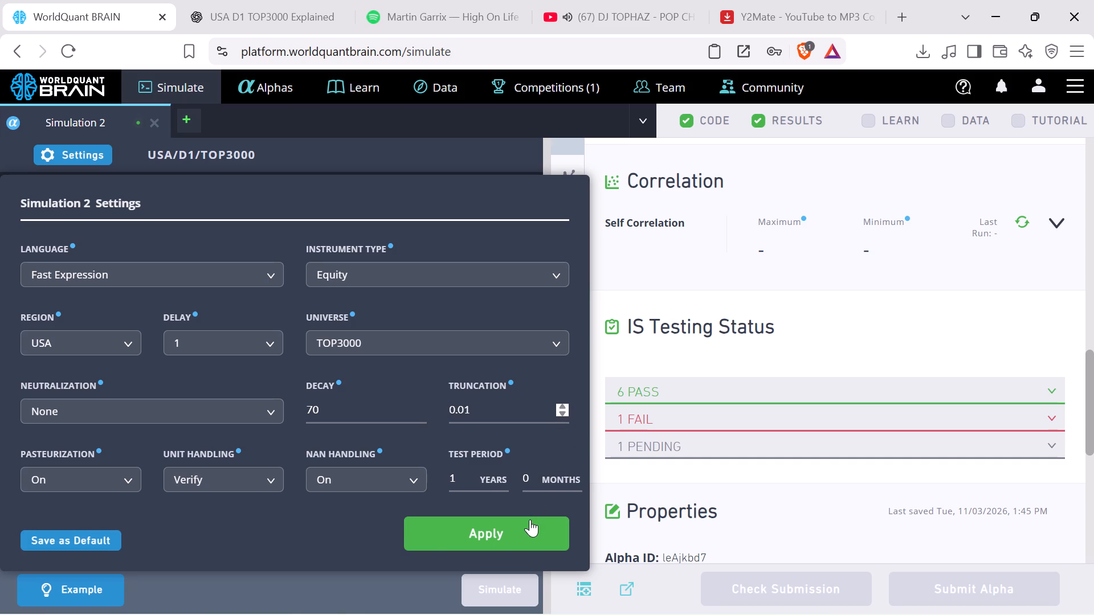
{"action": "left_click", "coordinate": [530, 520]}
{"action": "left_click", "coordinate": [507, 584]}
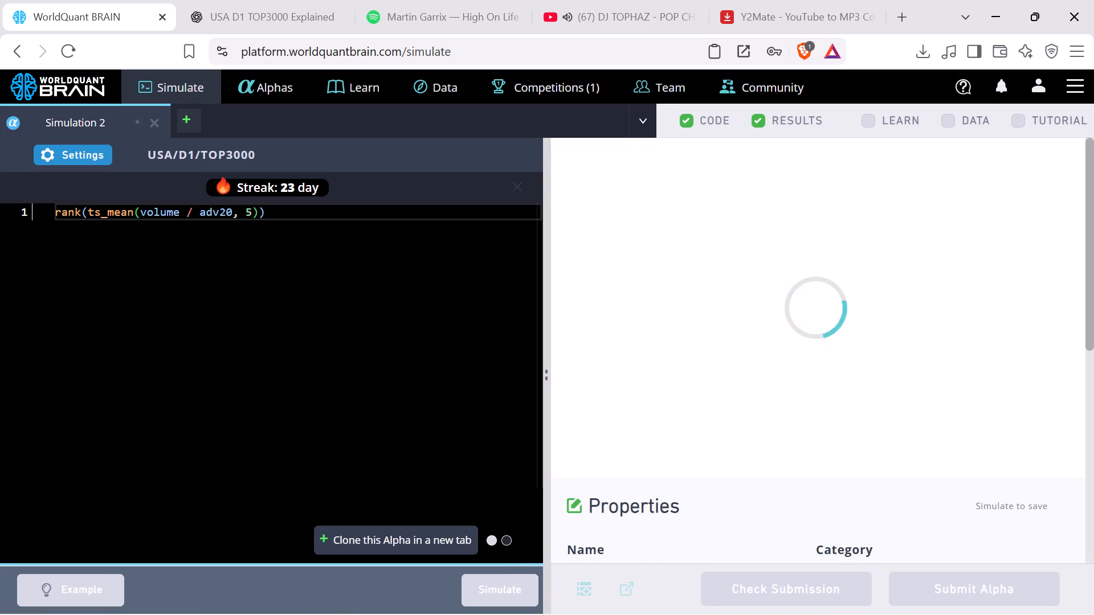